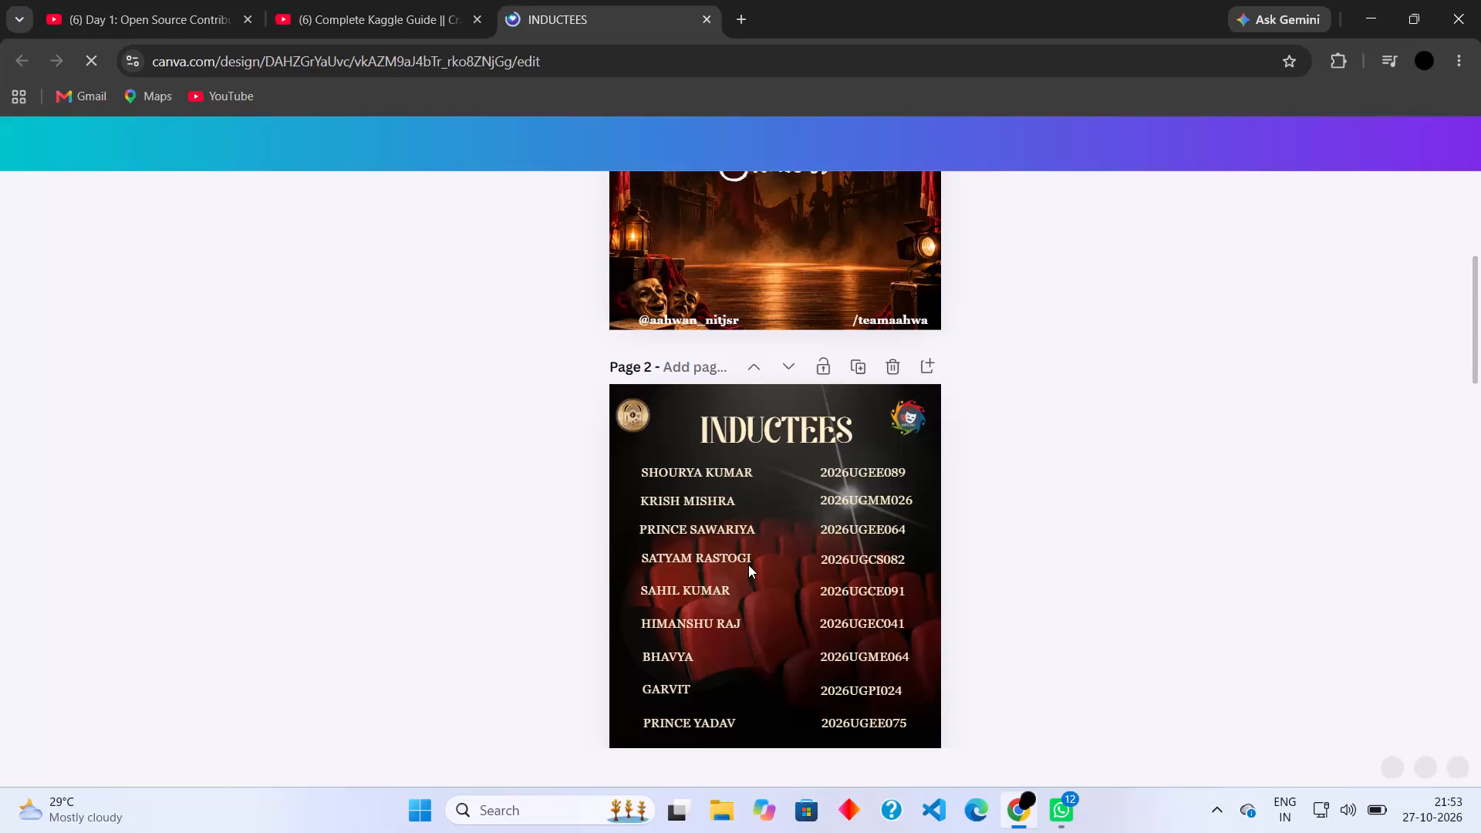
Add the recommended dark textured rectangle to page 1 and reshape it into a thin full-width bar along the page's bottom edge.
scroll(748, 565, up, 6)
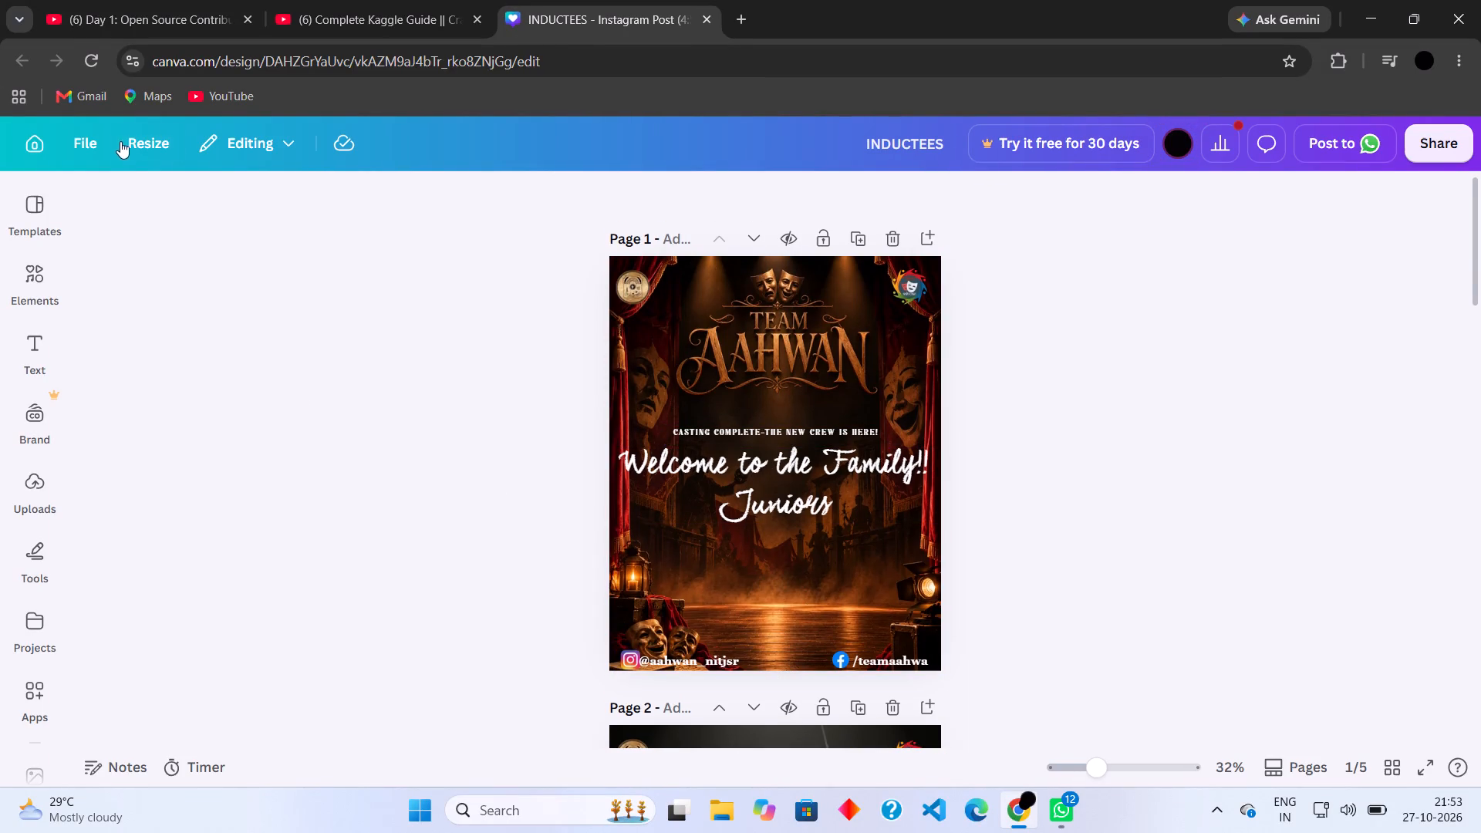
click(38, 292)
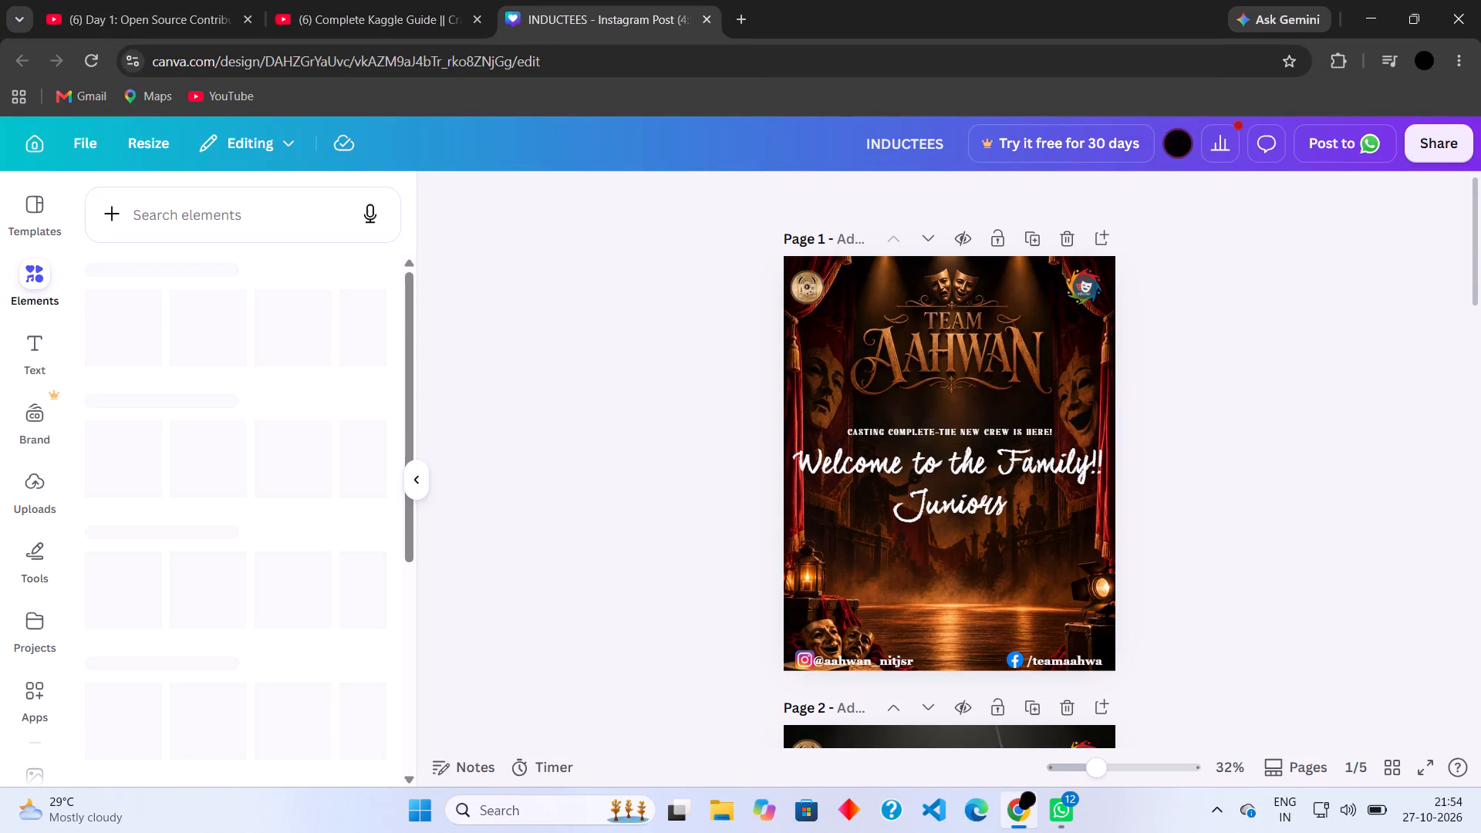
click(117, 514)
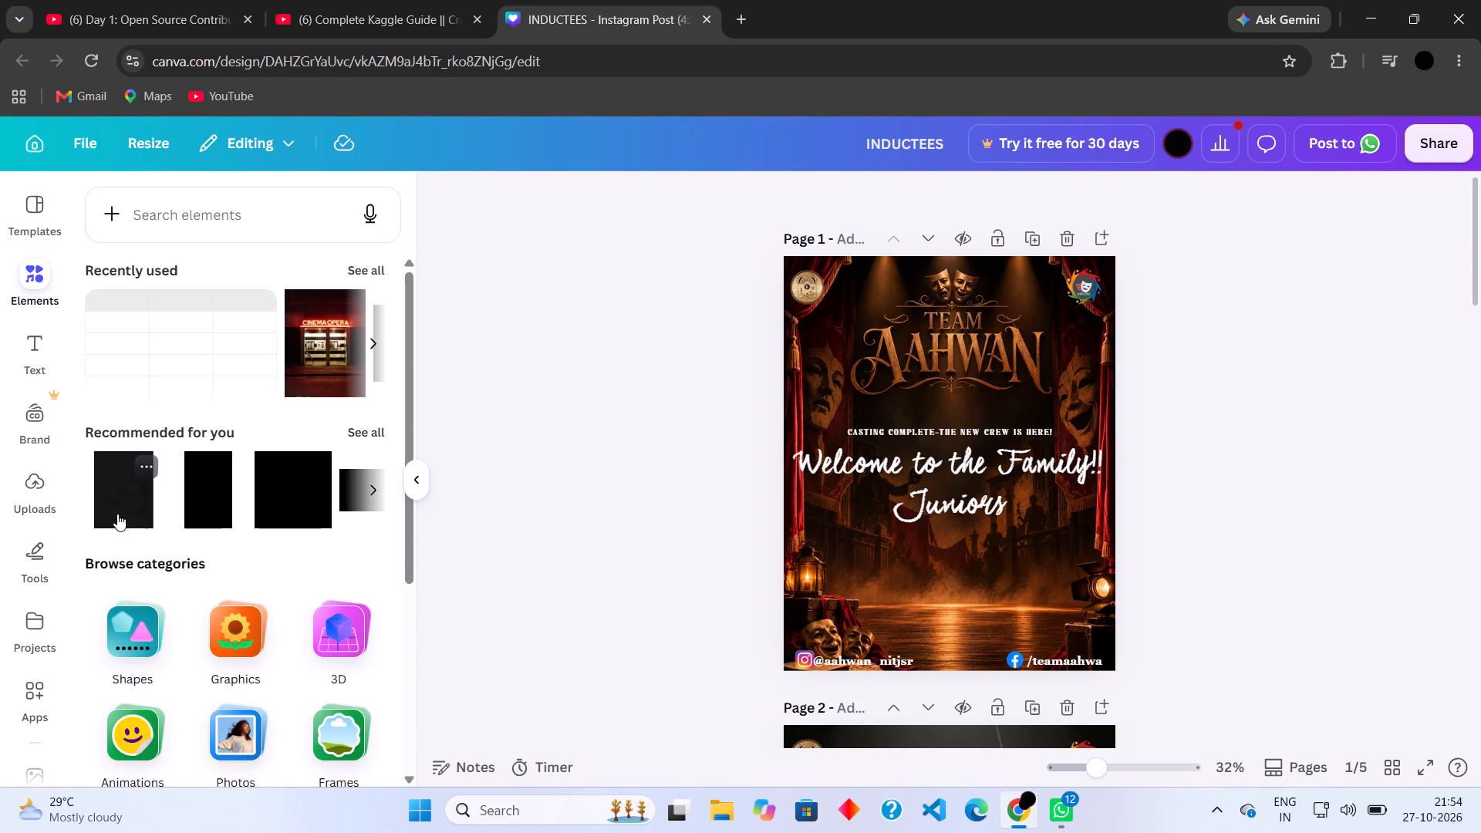
drag(948, 292, 948, 295)
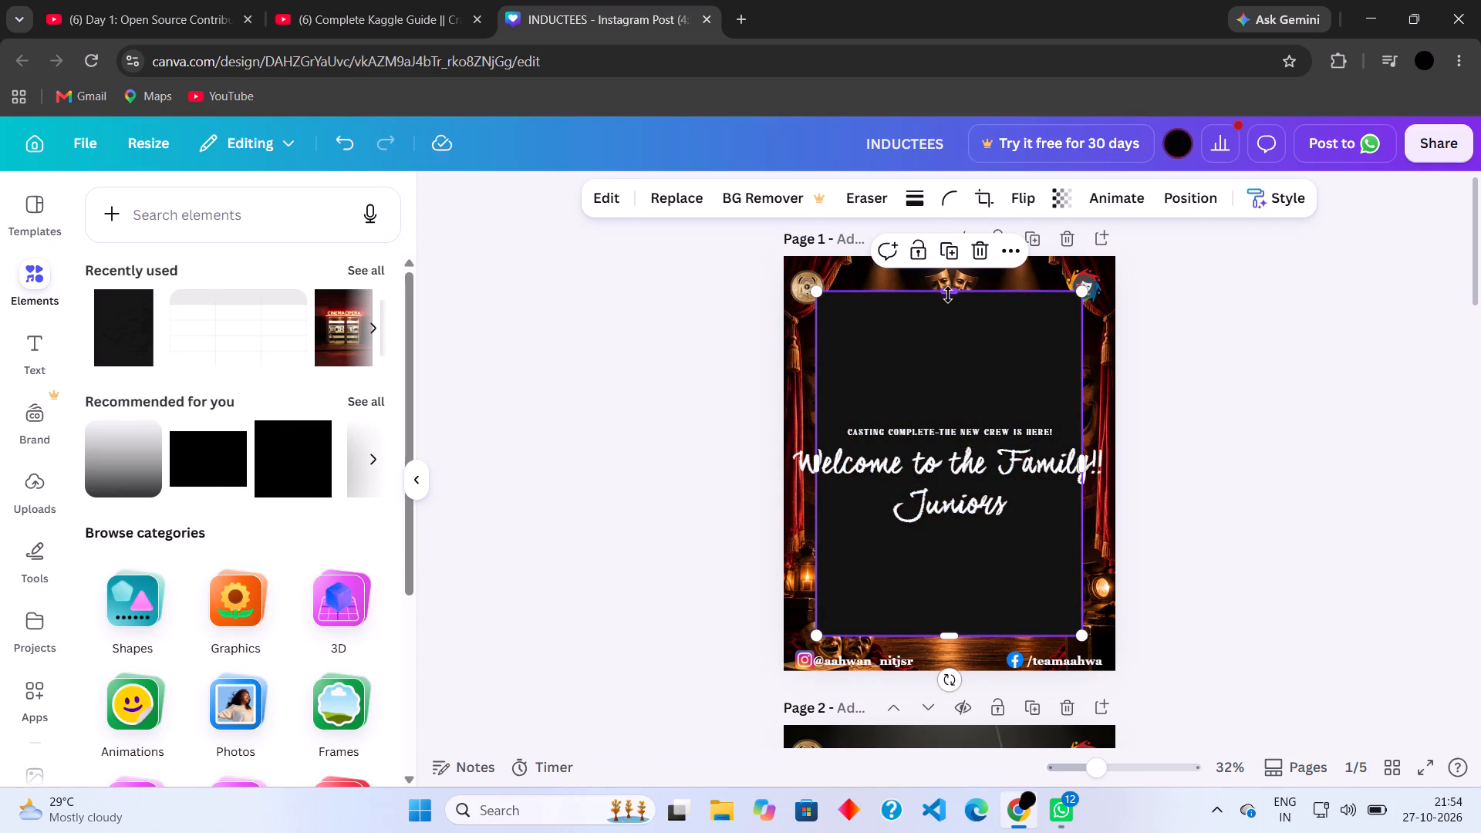
drag(948, 295, 949, 615)
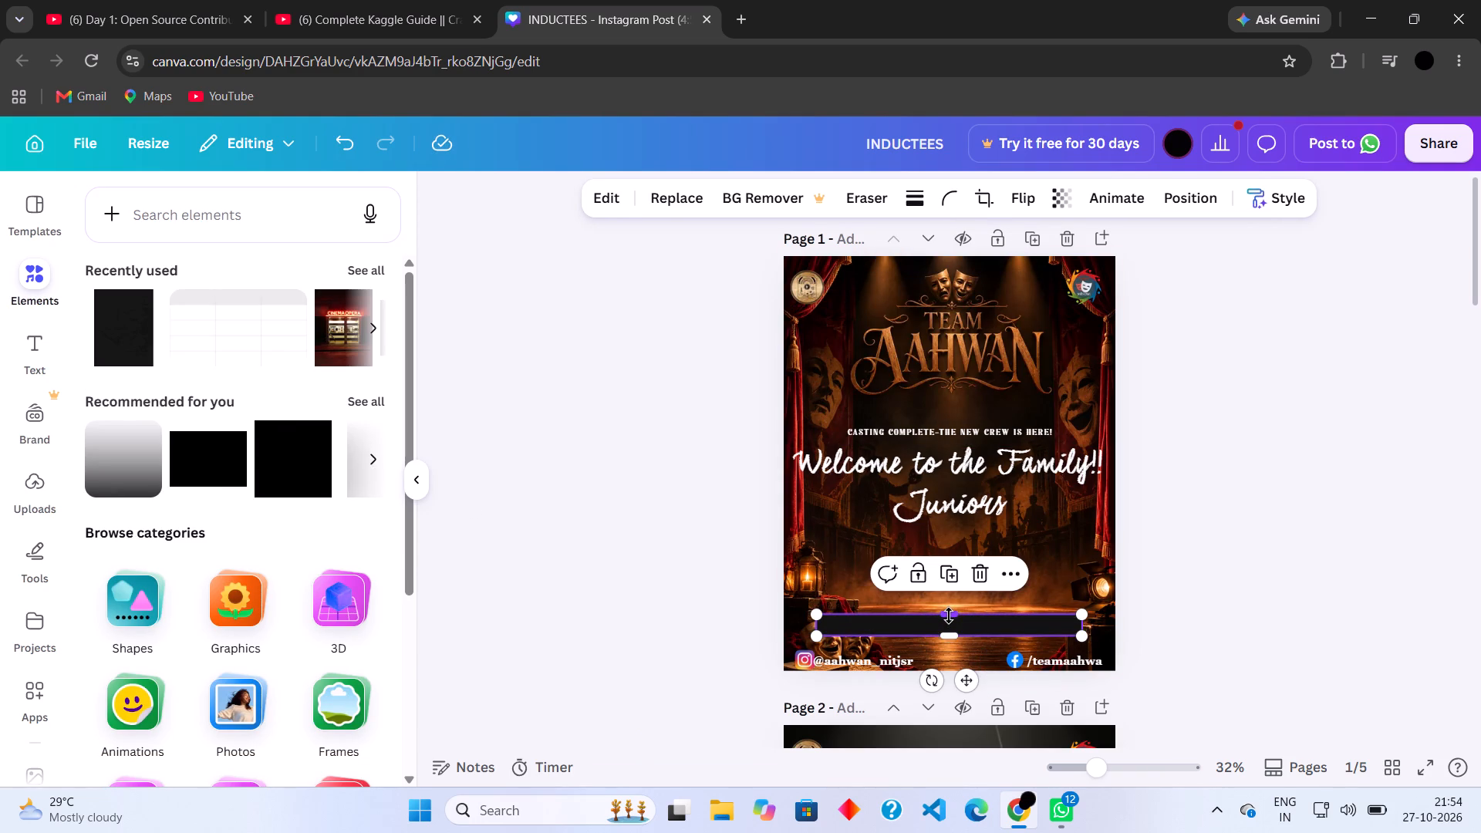
drag(933, 622, 901, 657)
drag(1050, 672, 1122, 656)
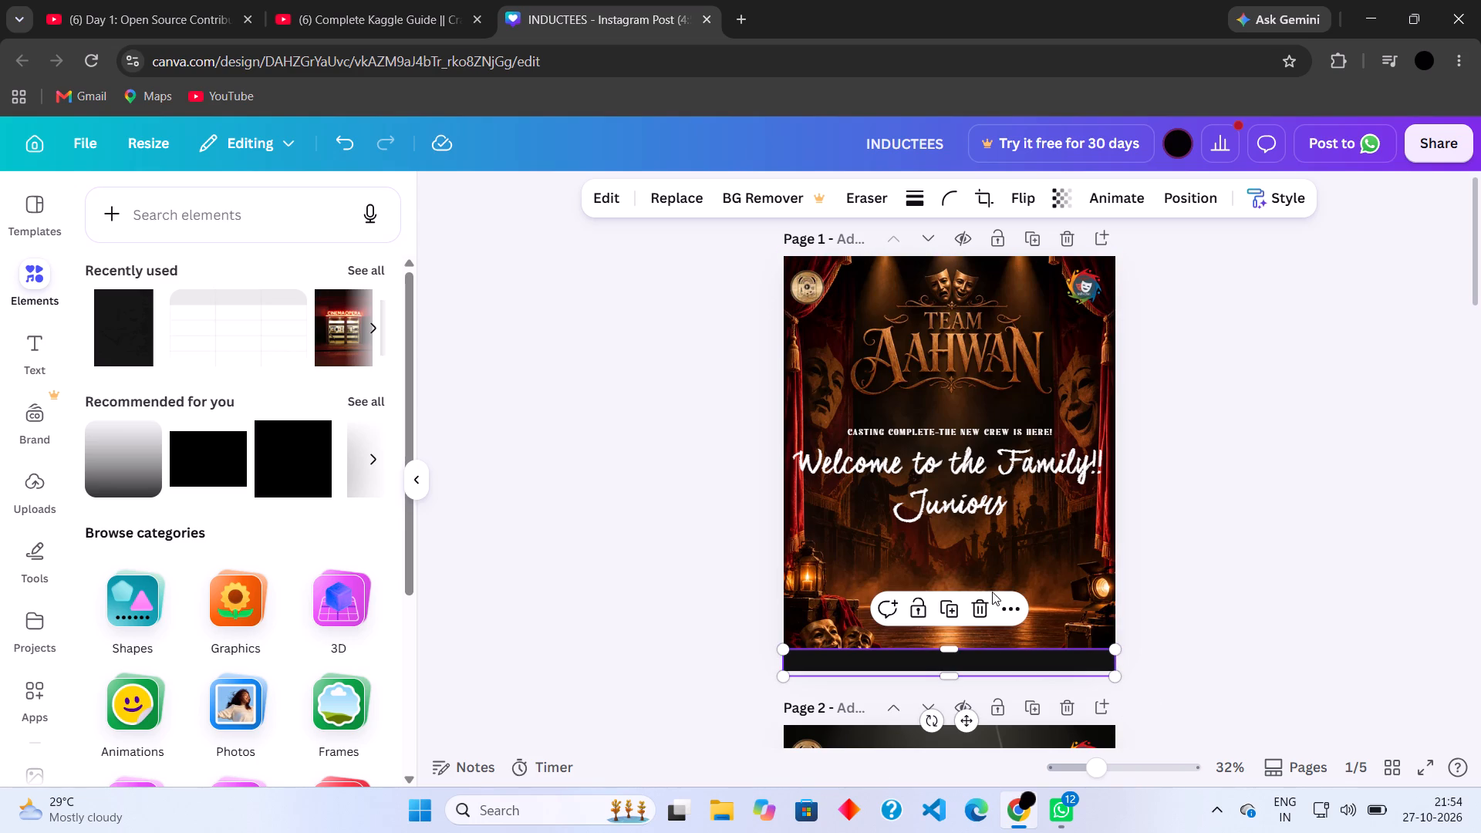
Send the dark footer bar on page 1 backward, behind the Instagram and Facebook handles, and deselect it.
click(1010, 606)
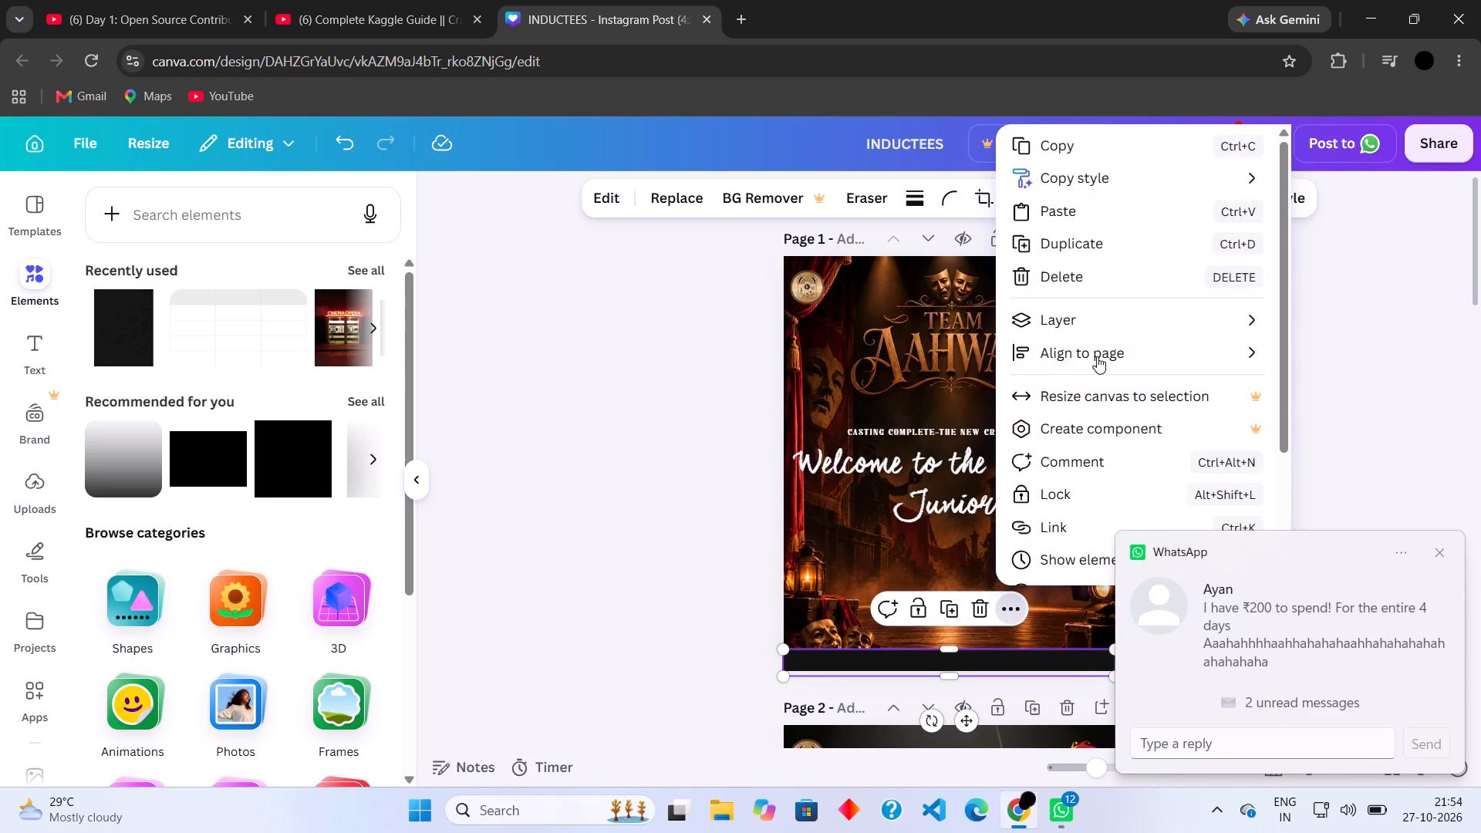
click(872, 390)
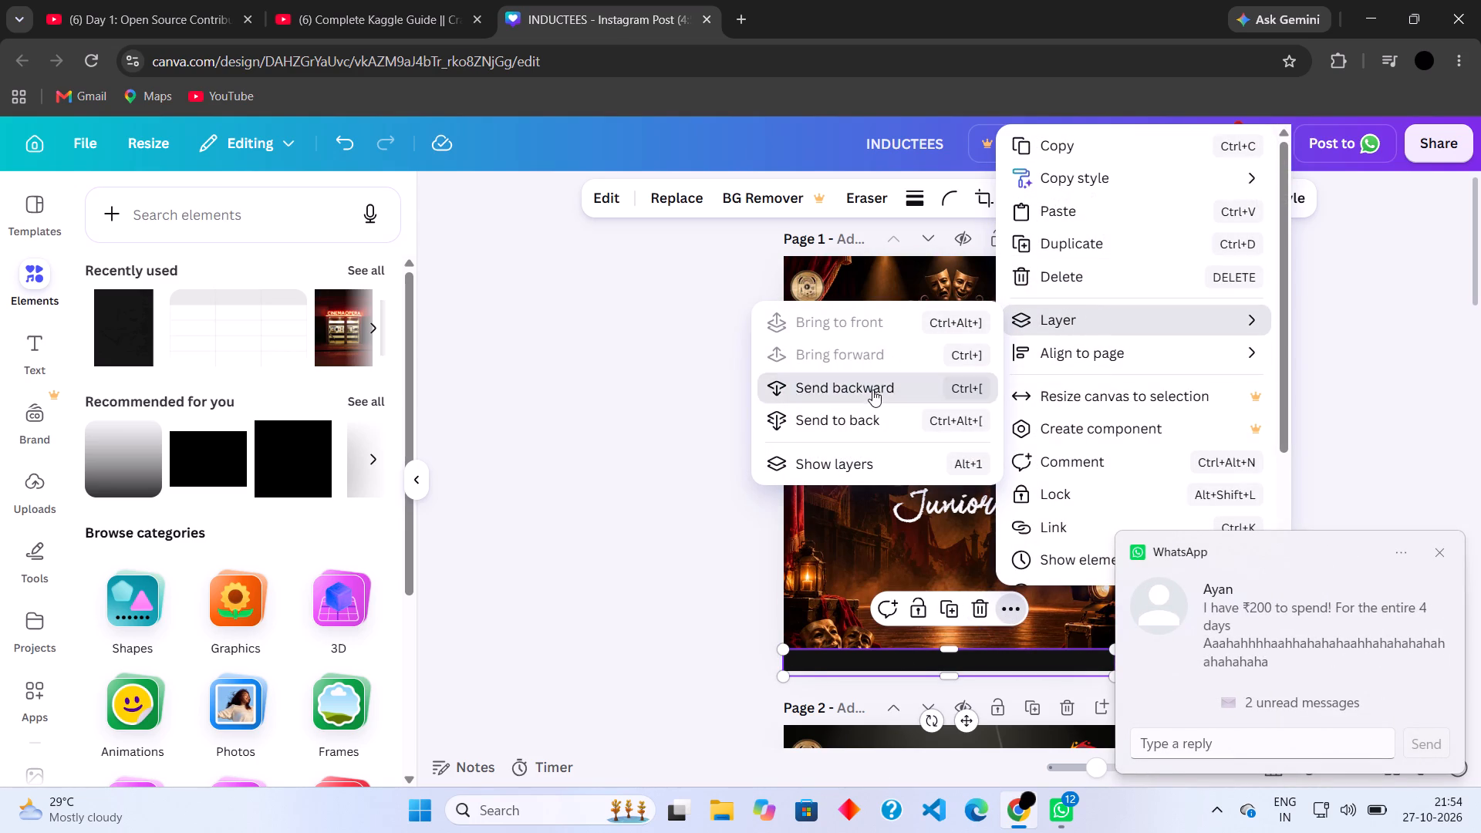
click(694, 495)
click(694, 495)
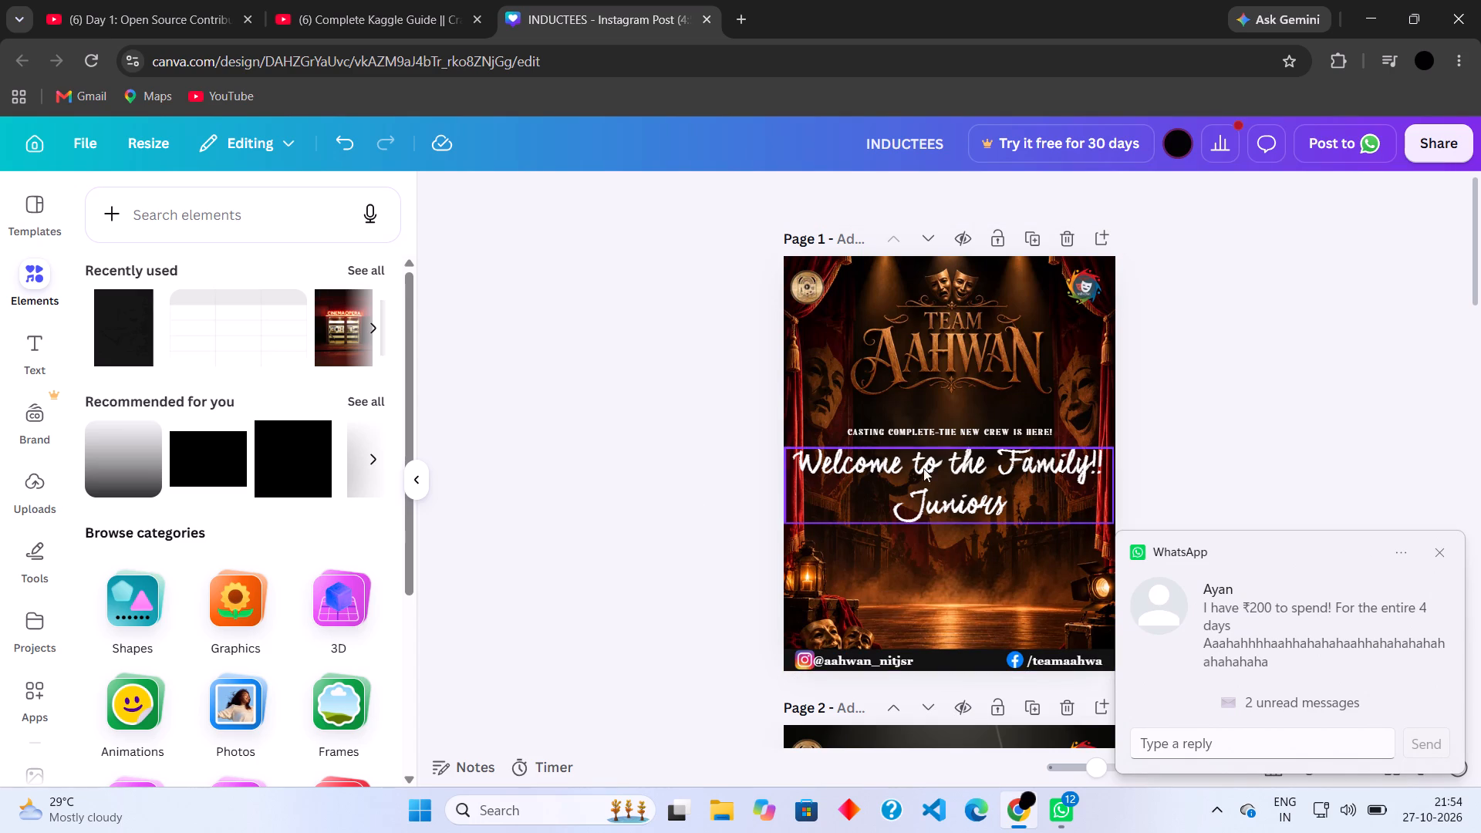
click(960, 461)
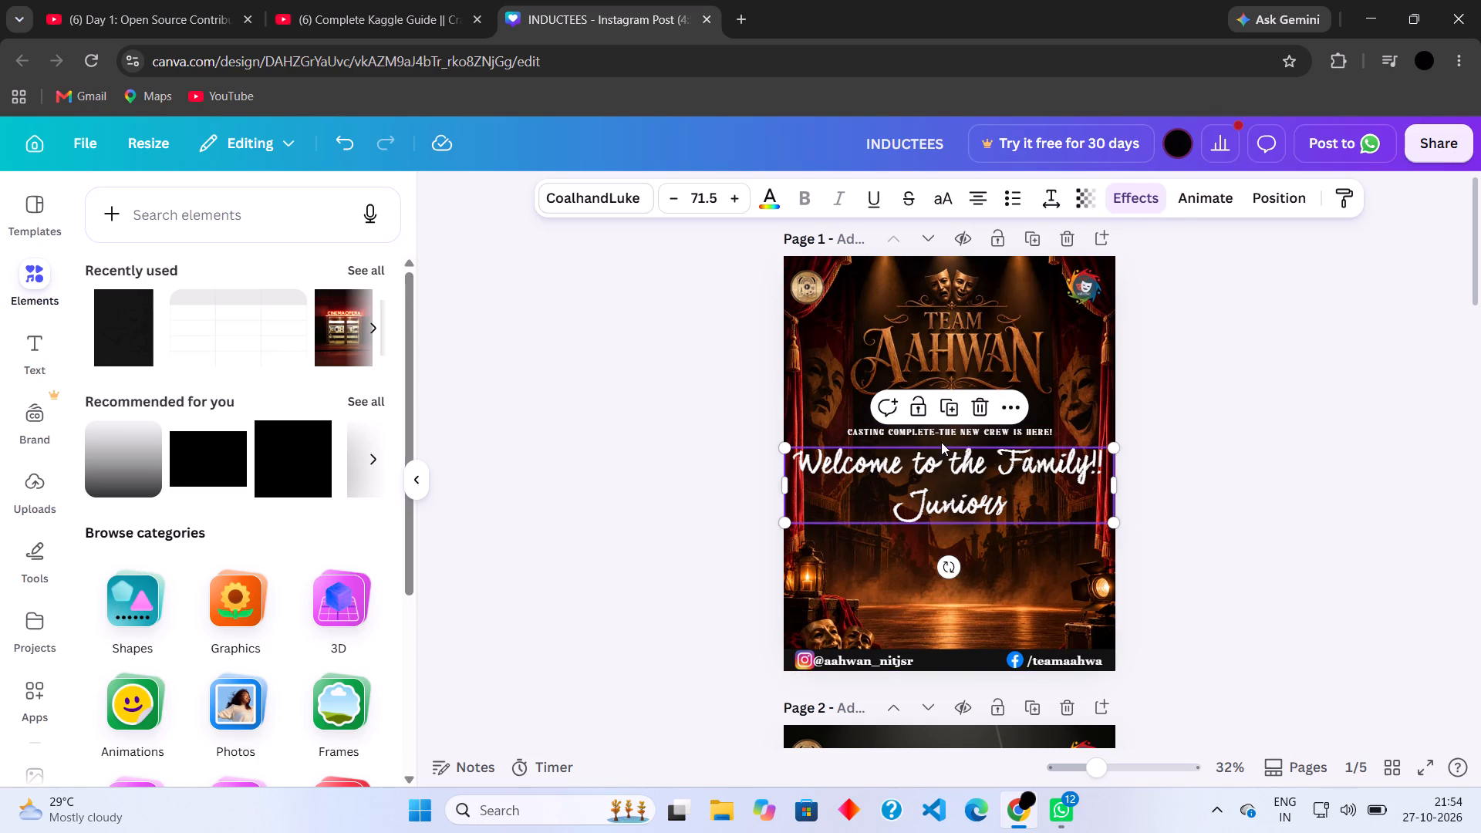
click(736, 504)
Delete the light beam and the dark and grey shading overlays covering the theatre seats background on page 2.
scroll(736, 504, down, 2)
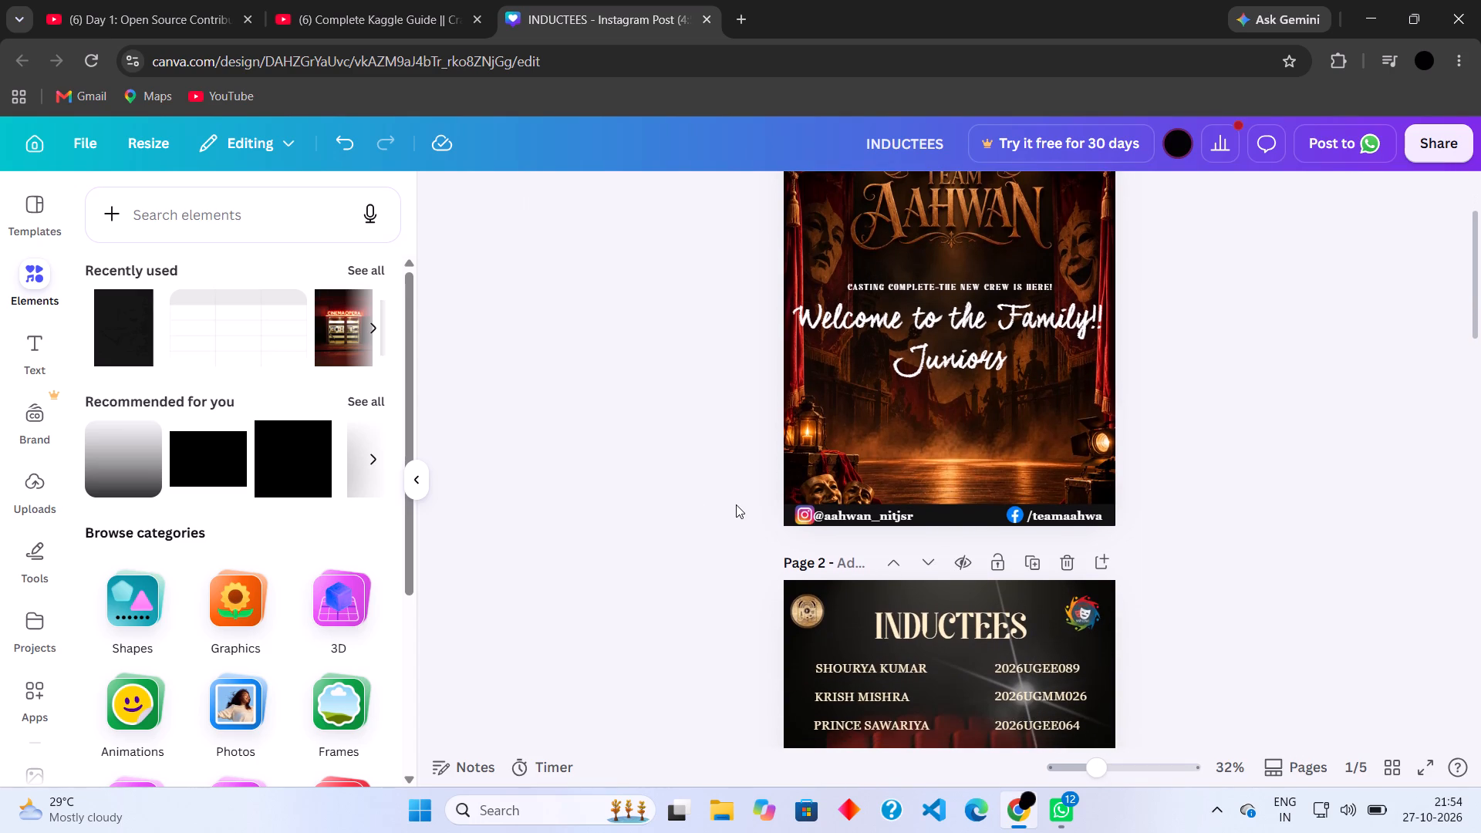
scroll(736, 504, down, 4)
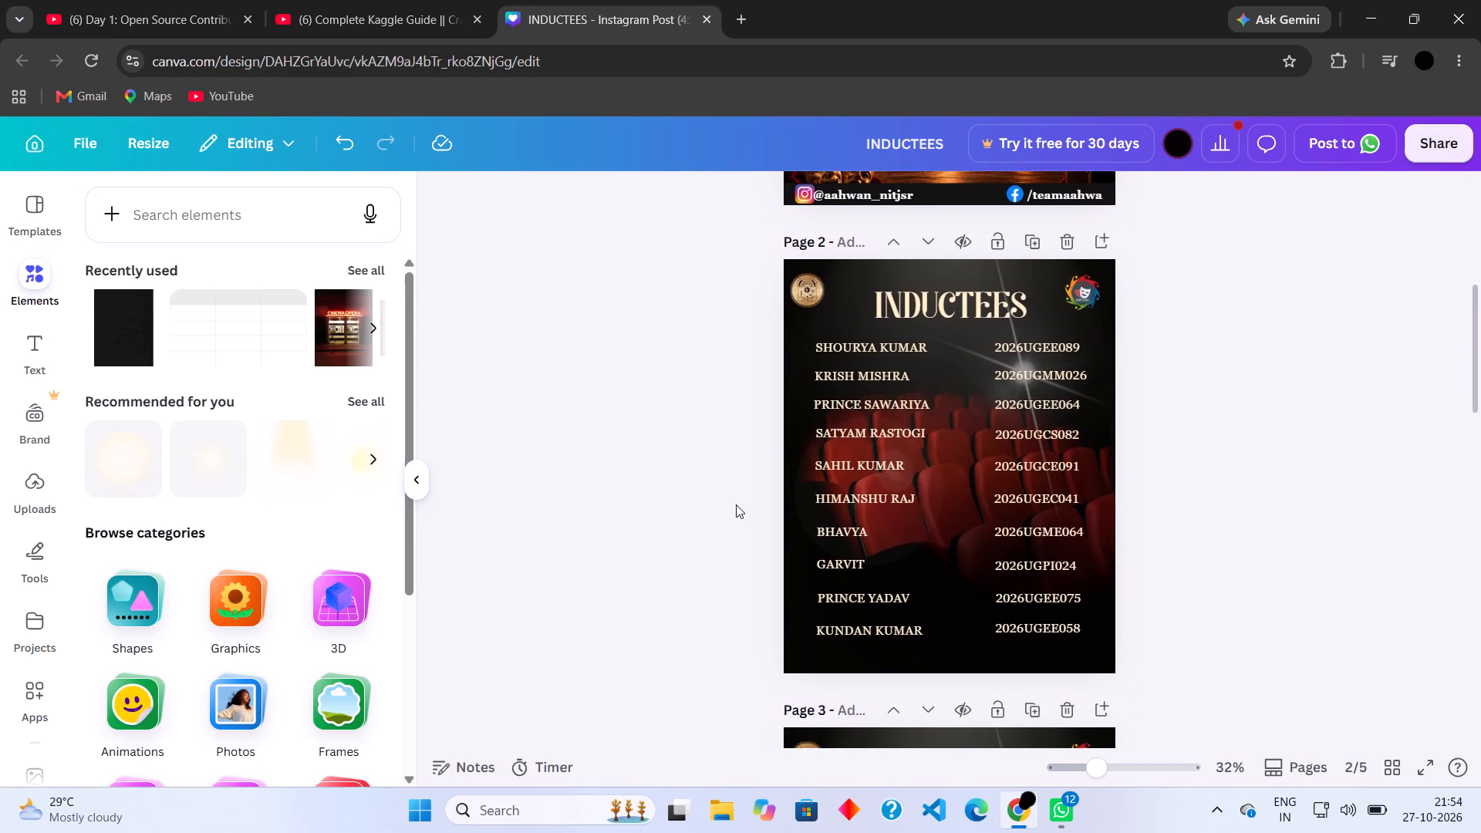
scroll(736, 504, down, 1)
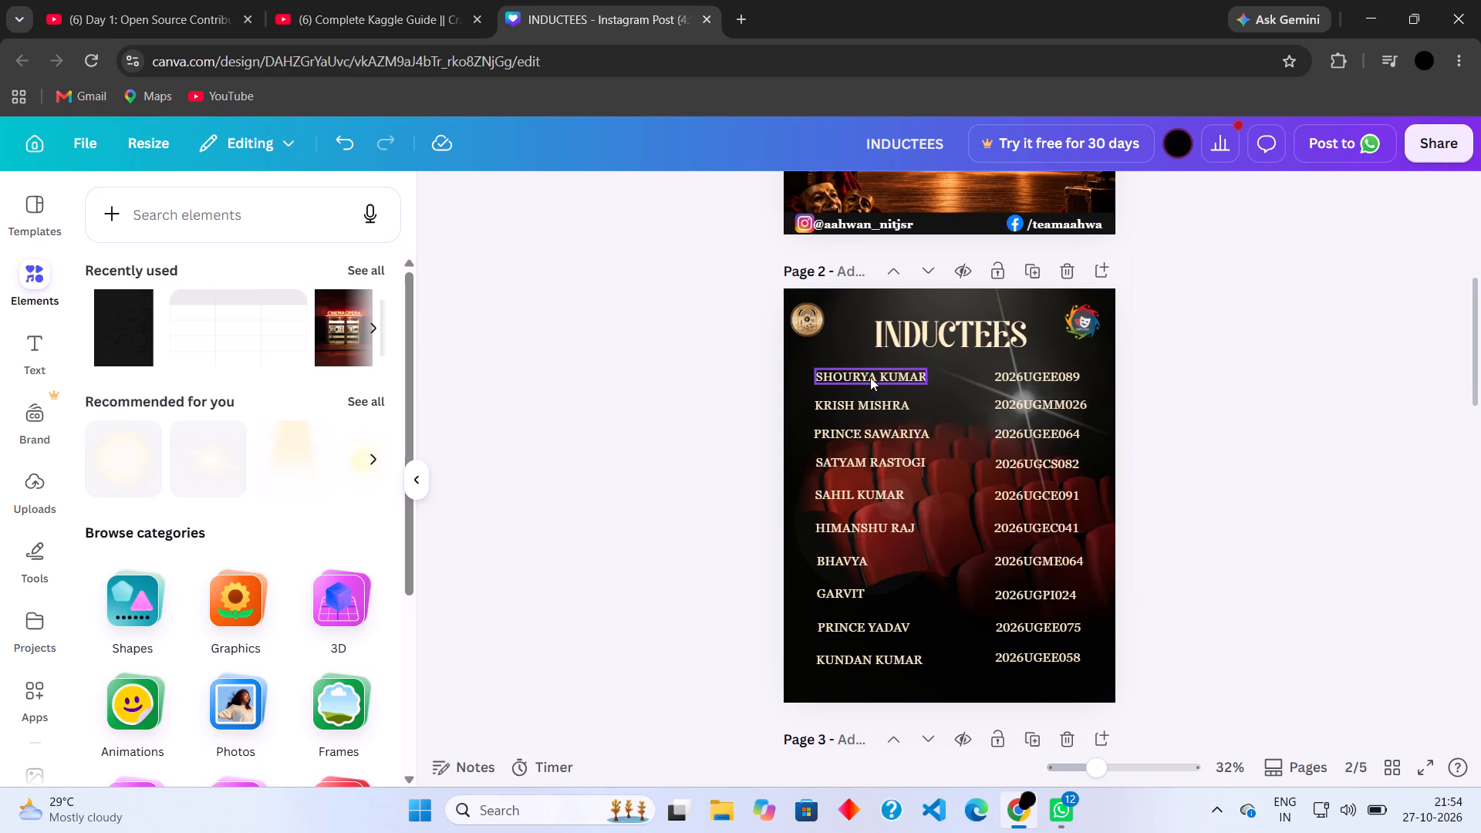
click(811, 364)
key(BackSpace)
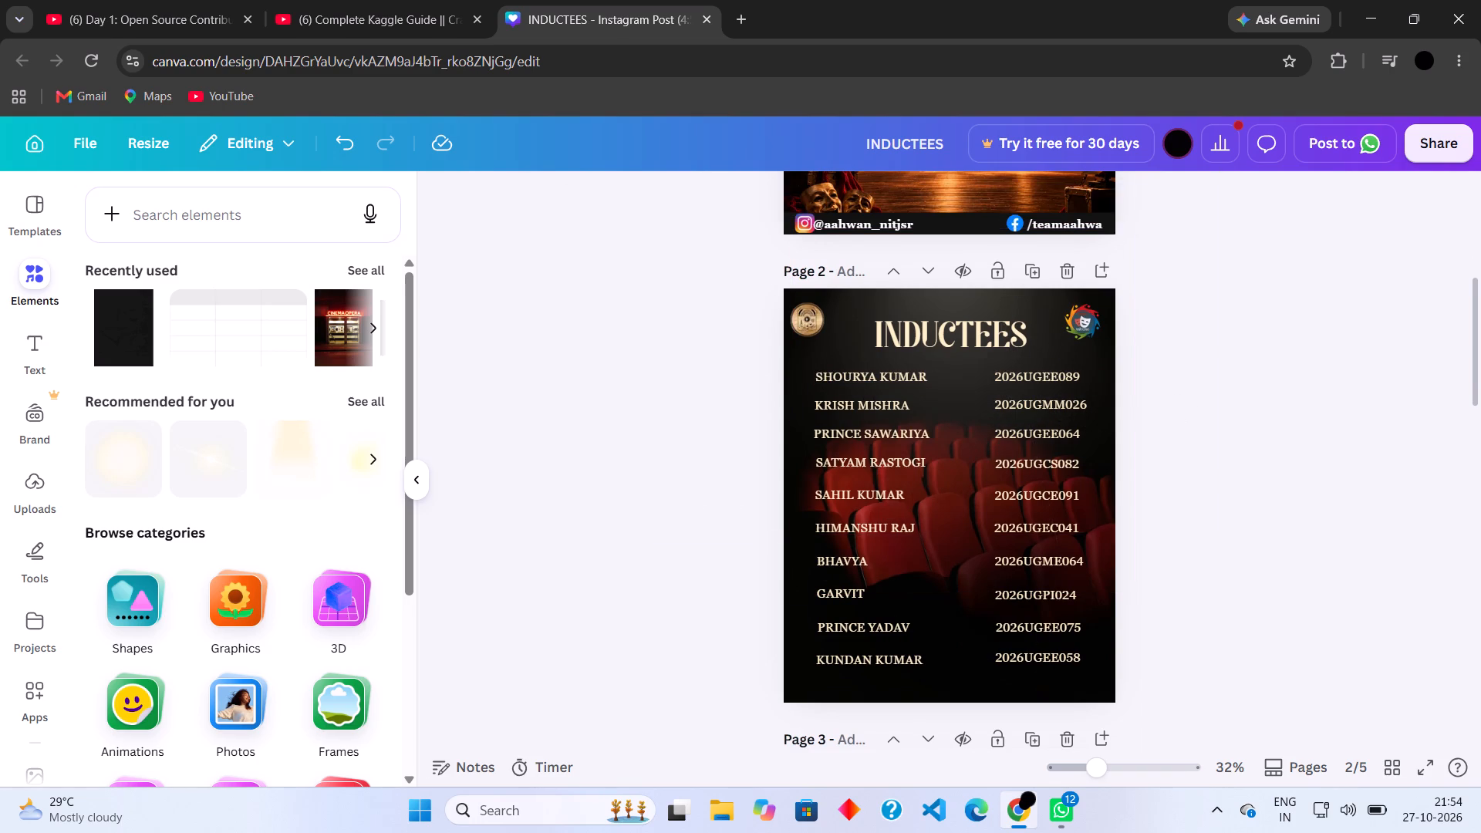
click(937, 671)
key(BackSpace)
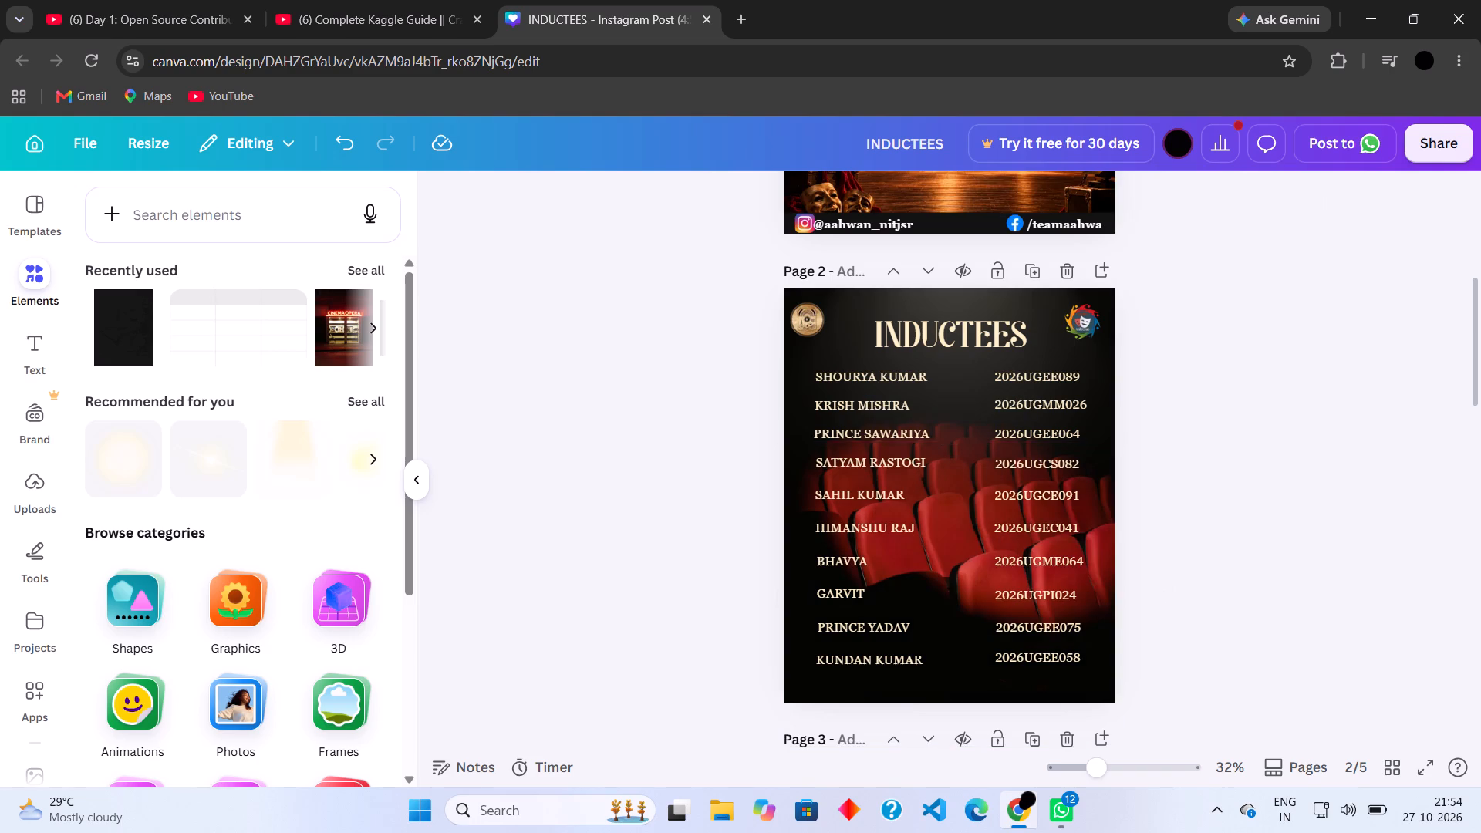
click(811, 388)
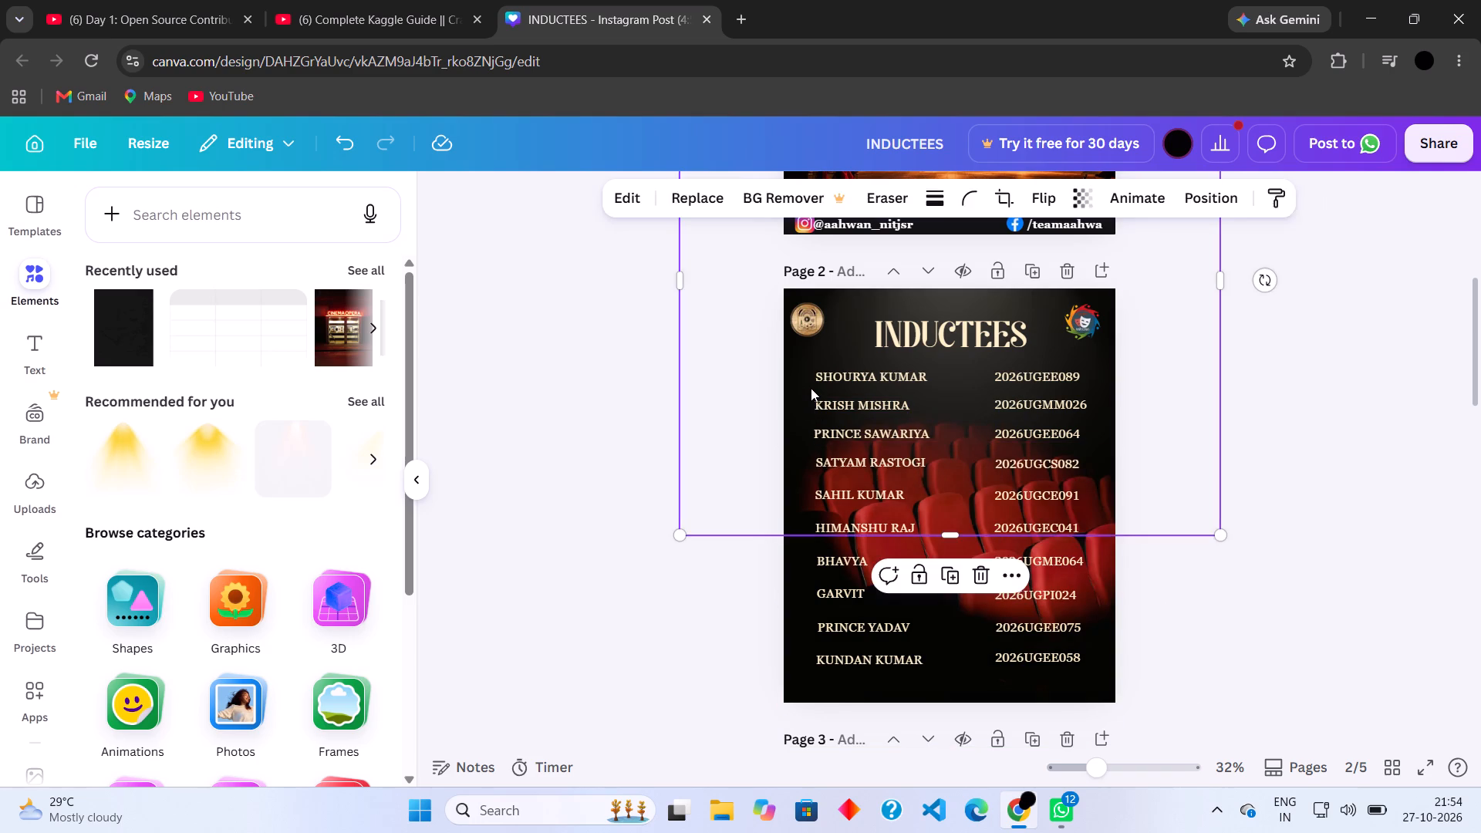
drag(811, 388, 919, 579)
key(BackSpace)
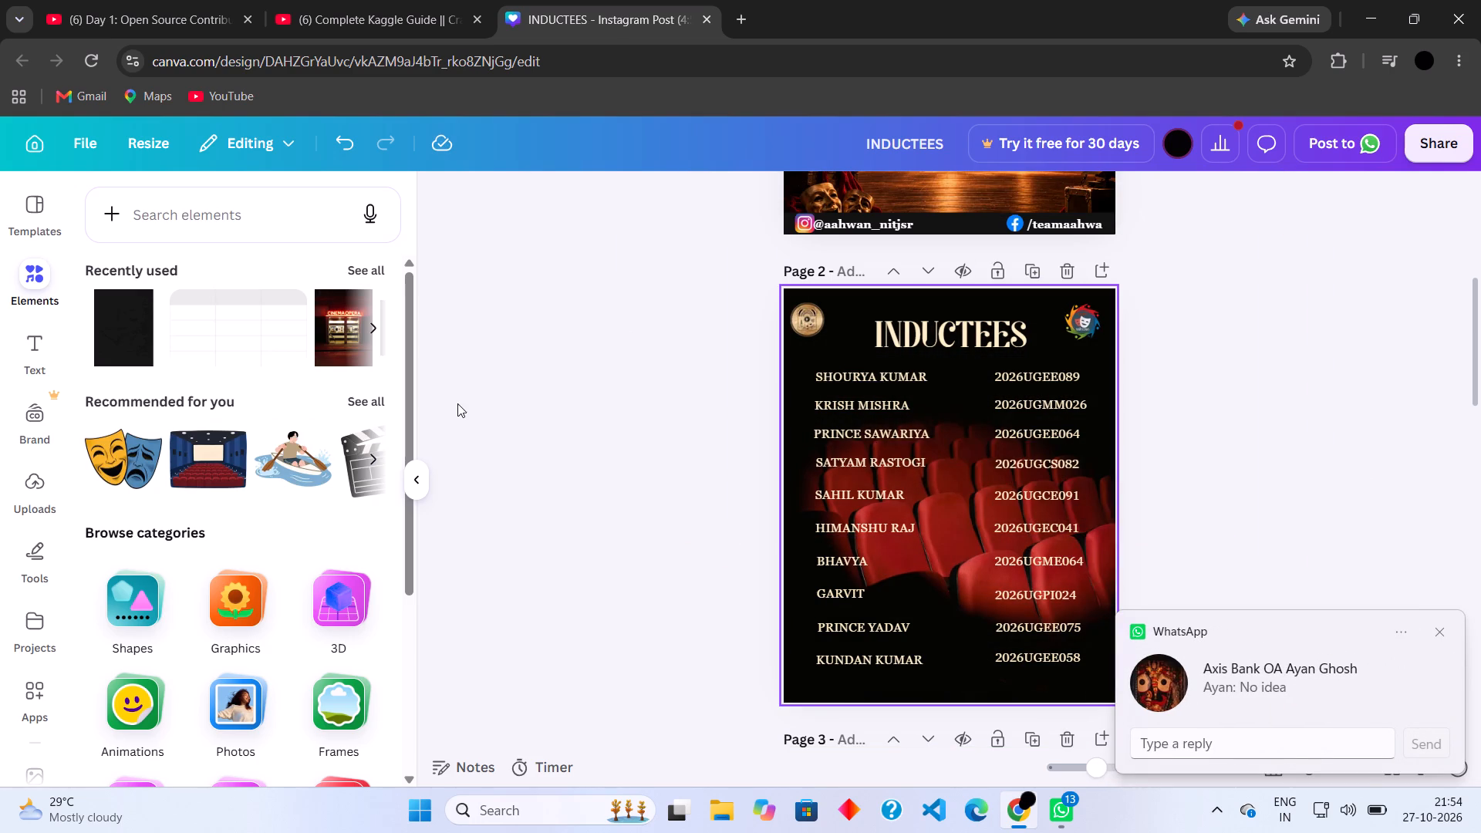
Select all ten inductee names in the name column on page 2, leaving out the roll numbers.
scroll(700, 341, down, 1)
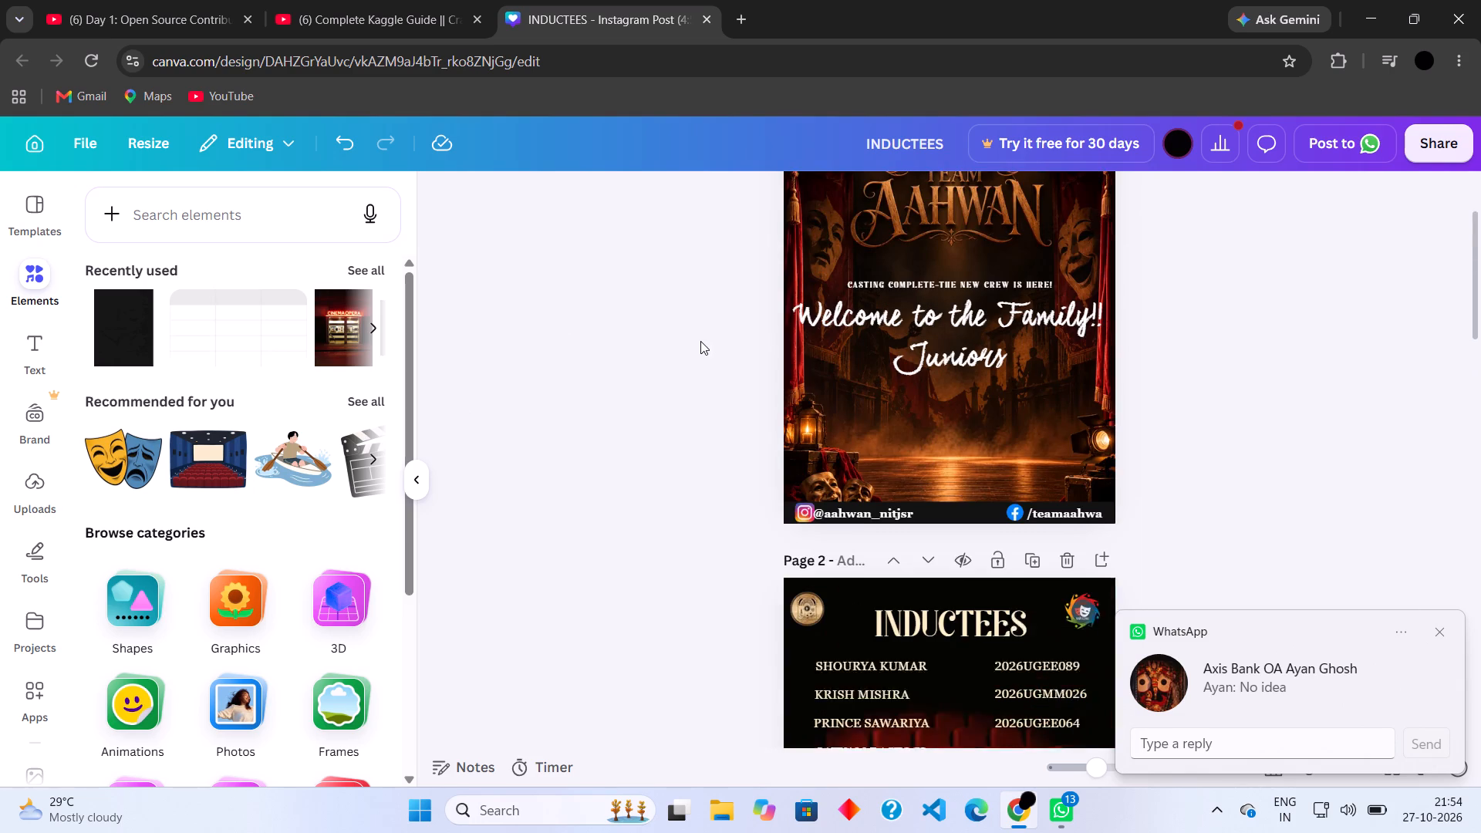
scroll(700, 341, down, 1)
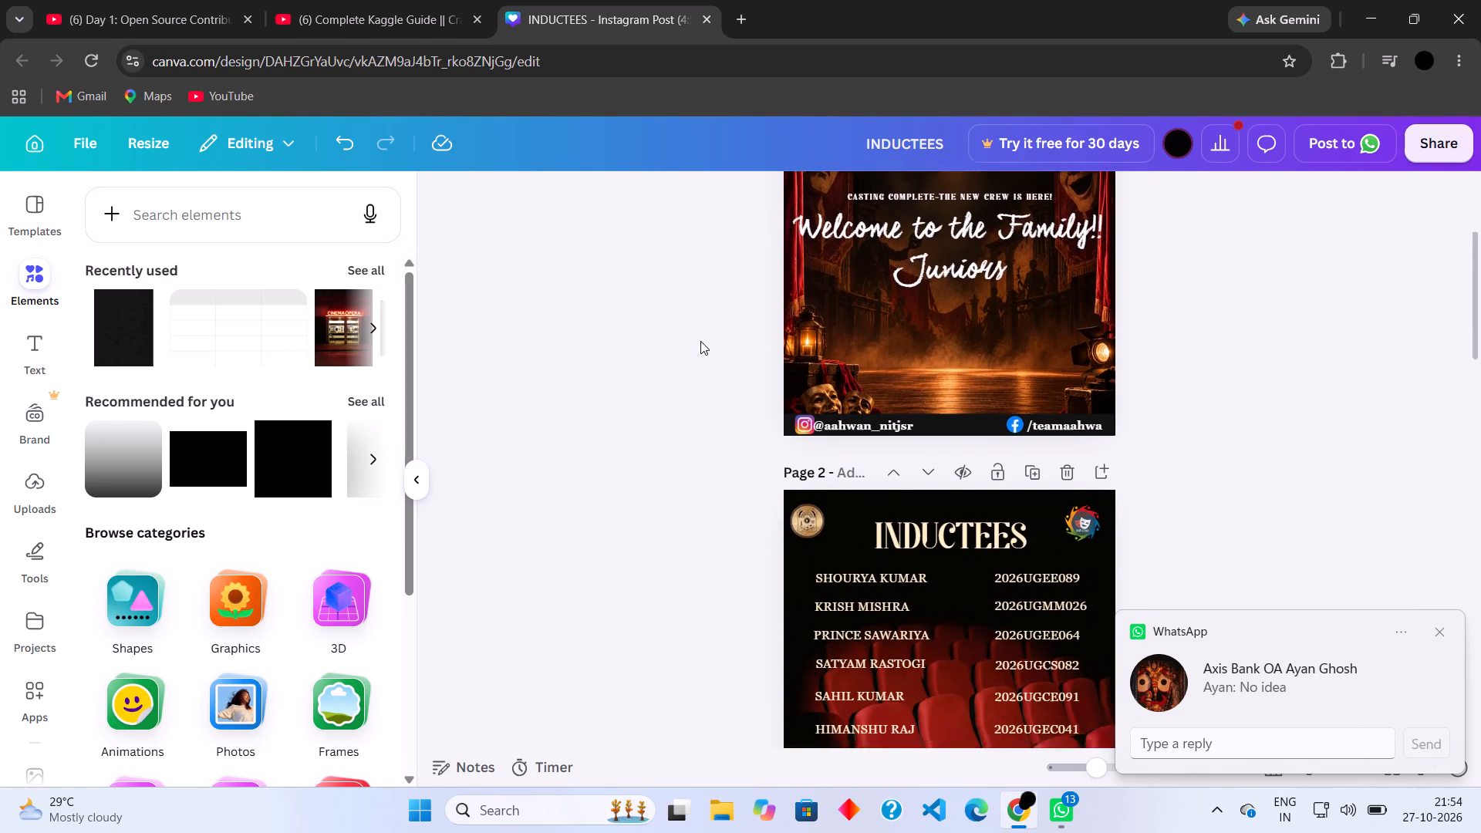
scroll(700, 341, down, 2)
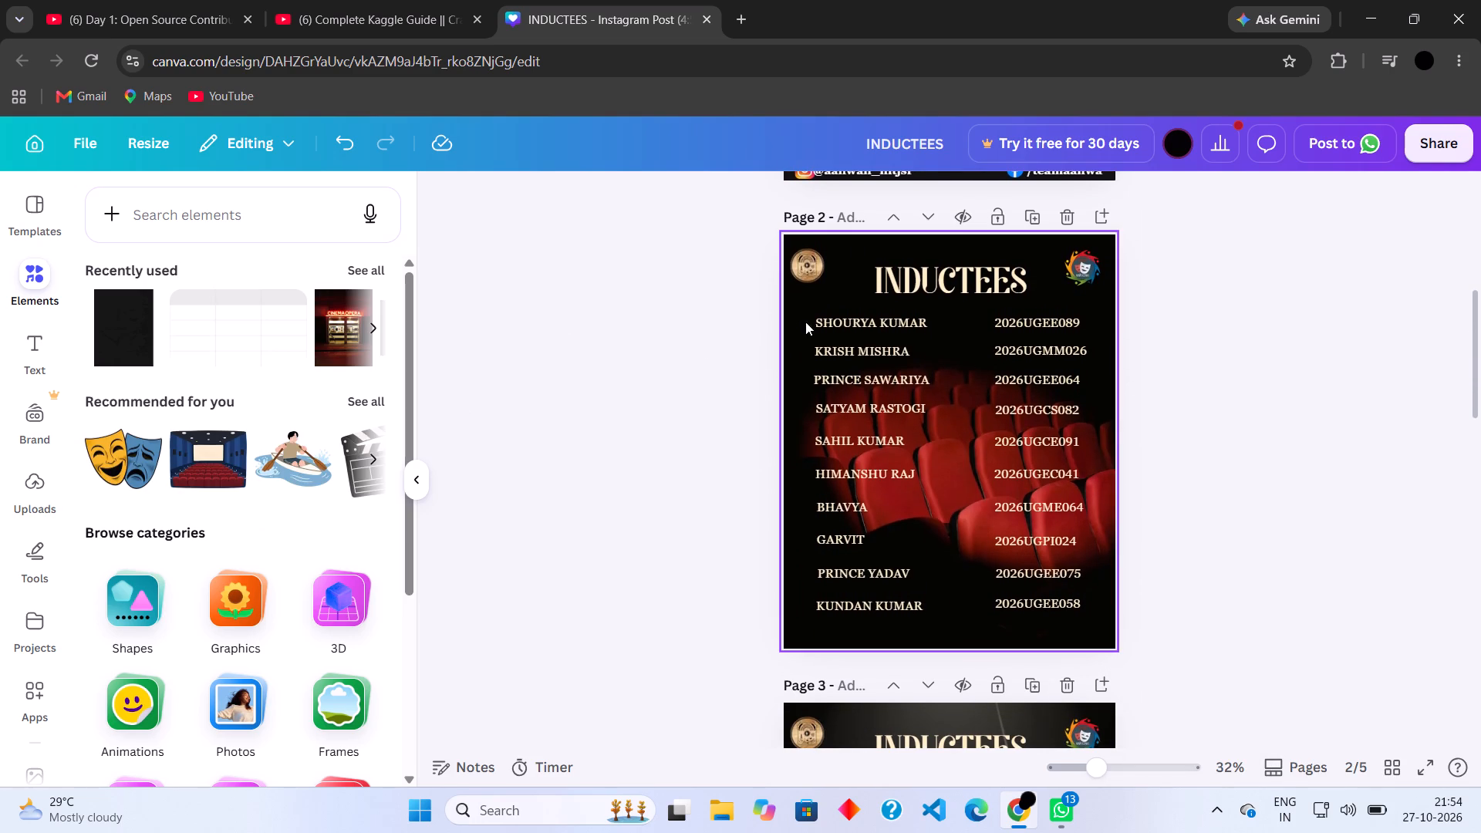
drag(809, 312, 925, 610)
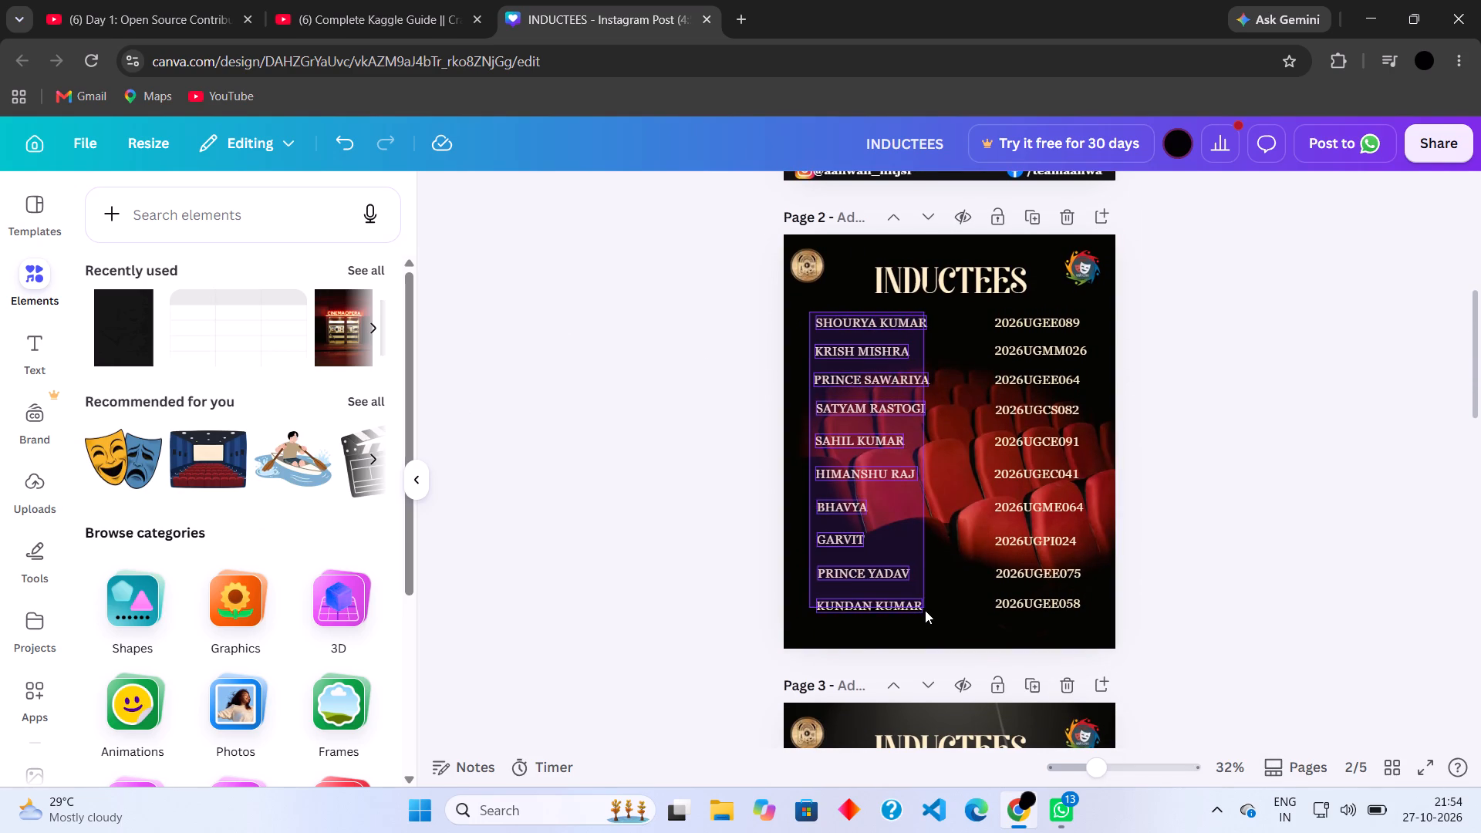
drag(925, 610, 926, 615)
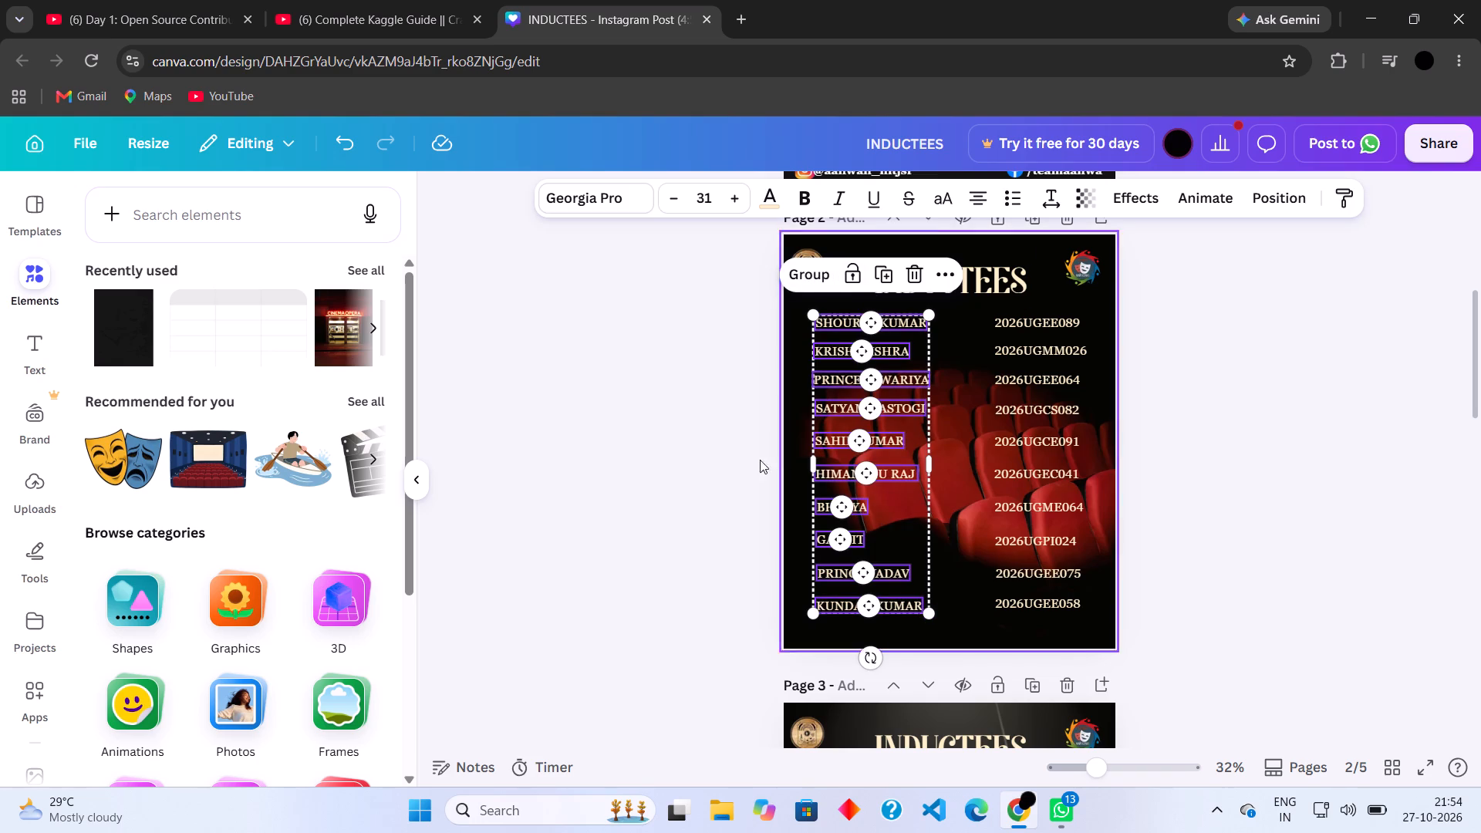
Group the ten names with their roll numbers on page 2 and move the group up beneath the INDUCTEES title.
click(747, 461)
drag(804, 319, 1078, 412)
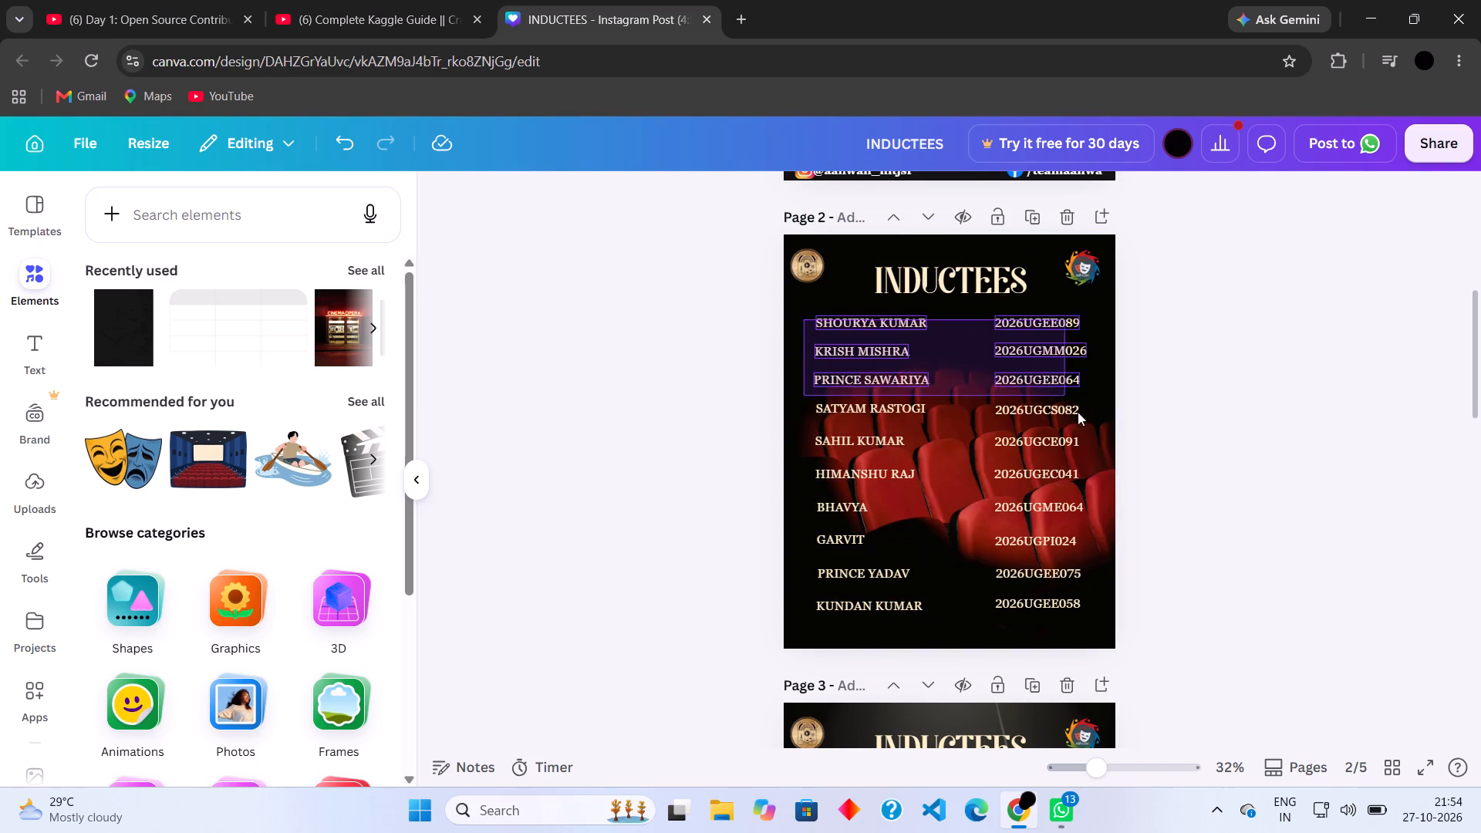
drag(1078, 412, 1068, 618)
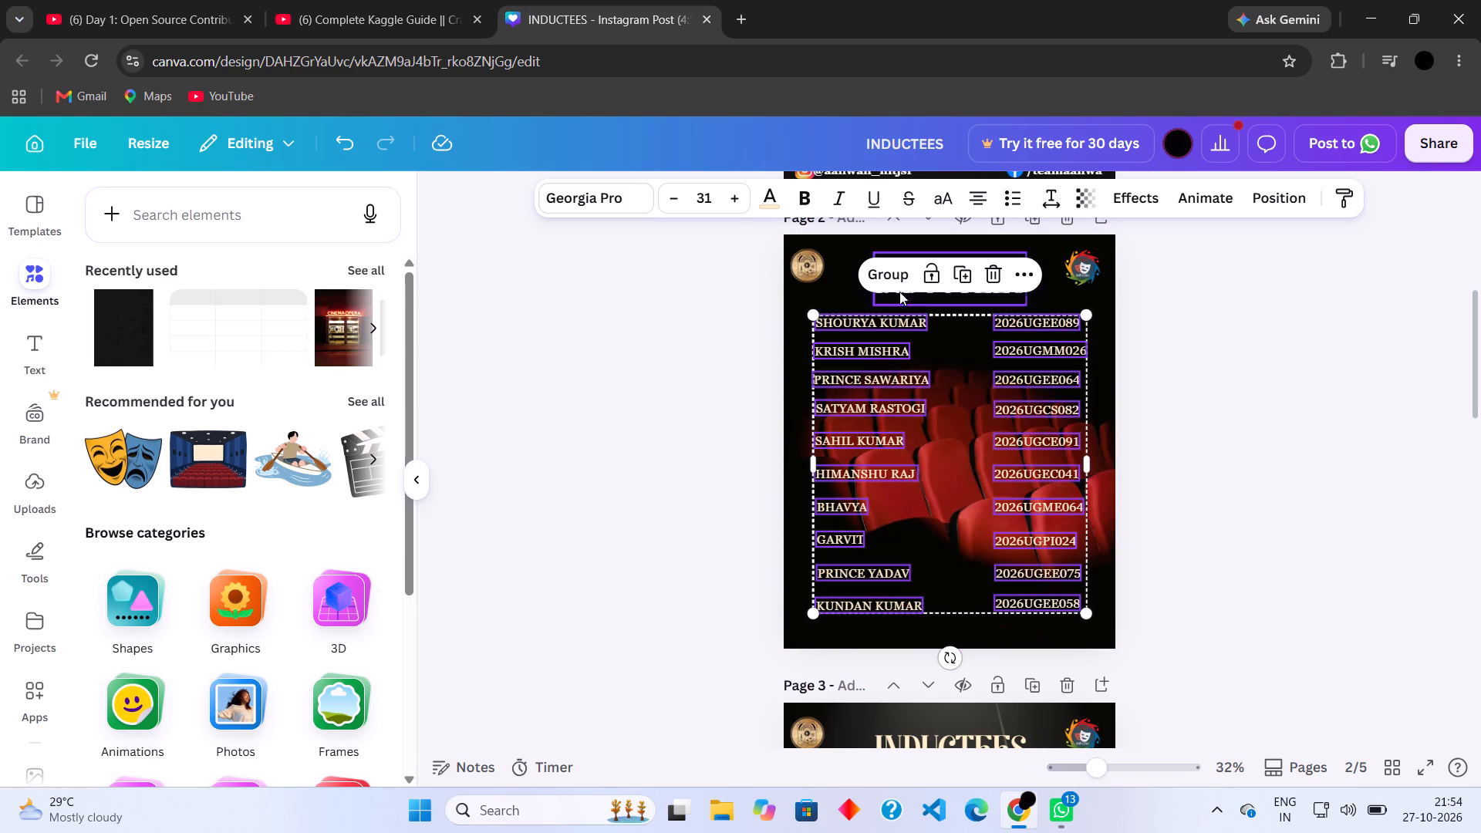
click(894, 276)
drag(941, 480, 936, 460)
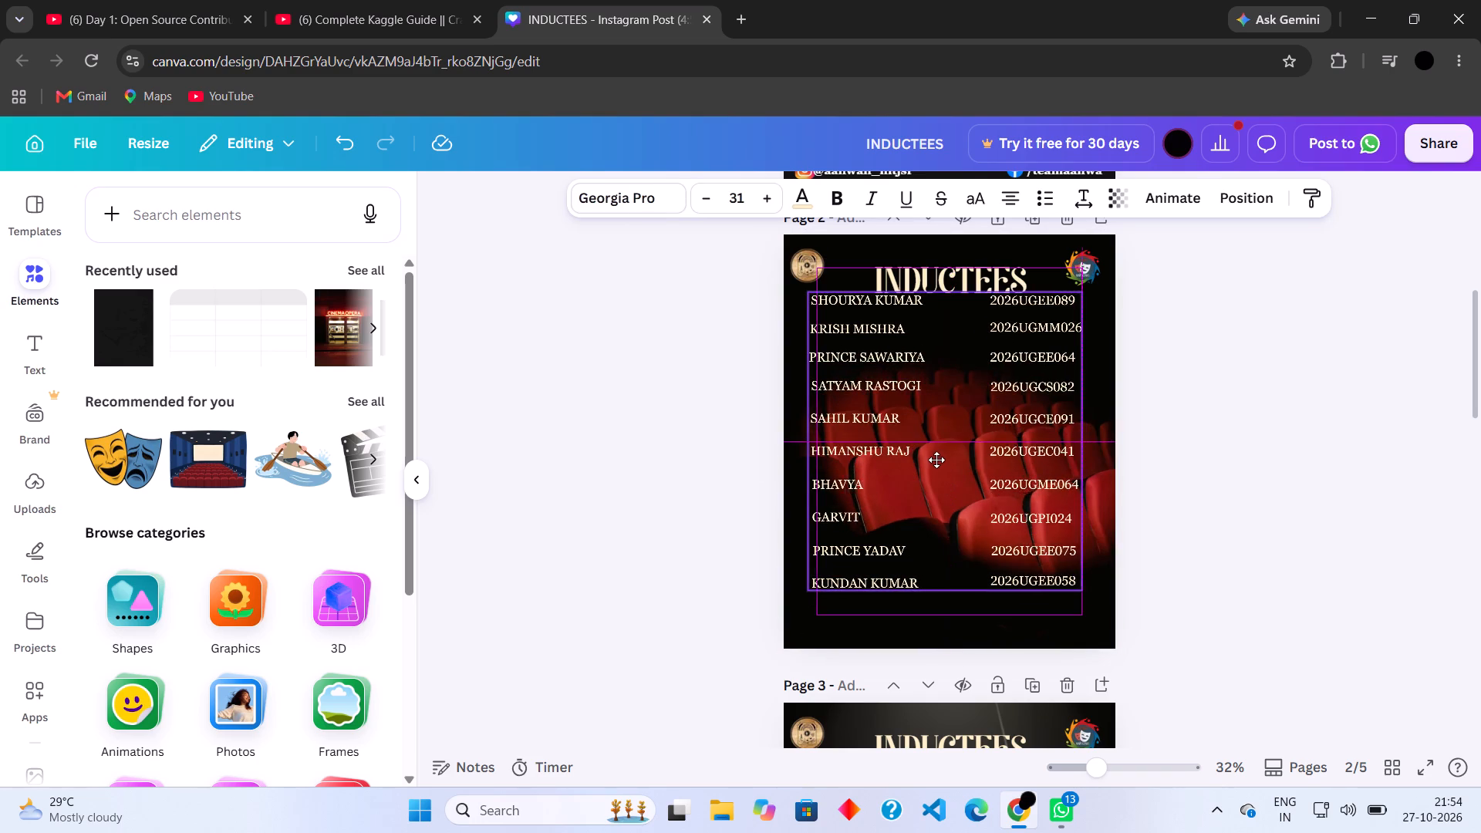
drag(936, 460, 935, 465)
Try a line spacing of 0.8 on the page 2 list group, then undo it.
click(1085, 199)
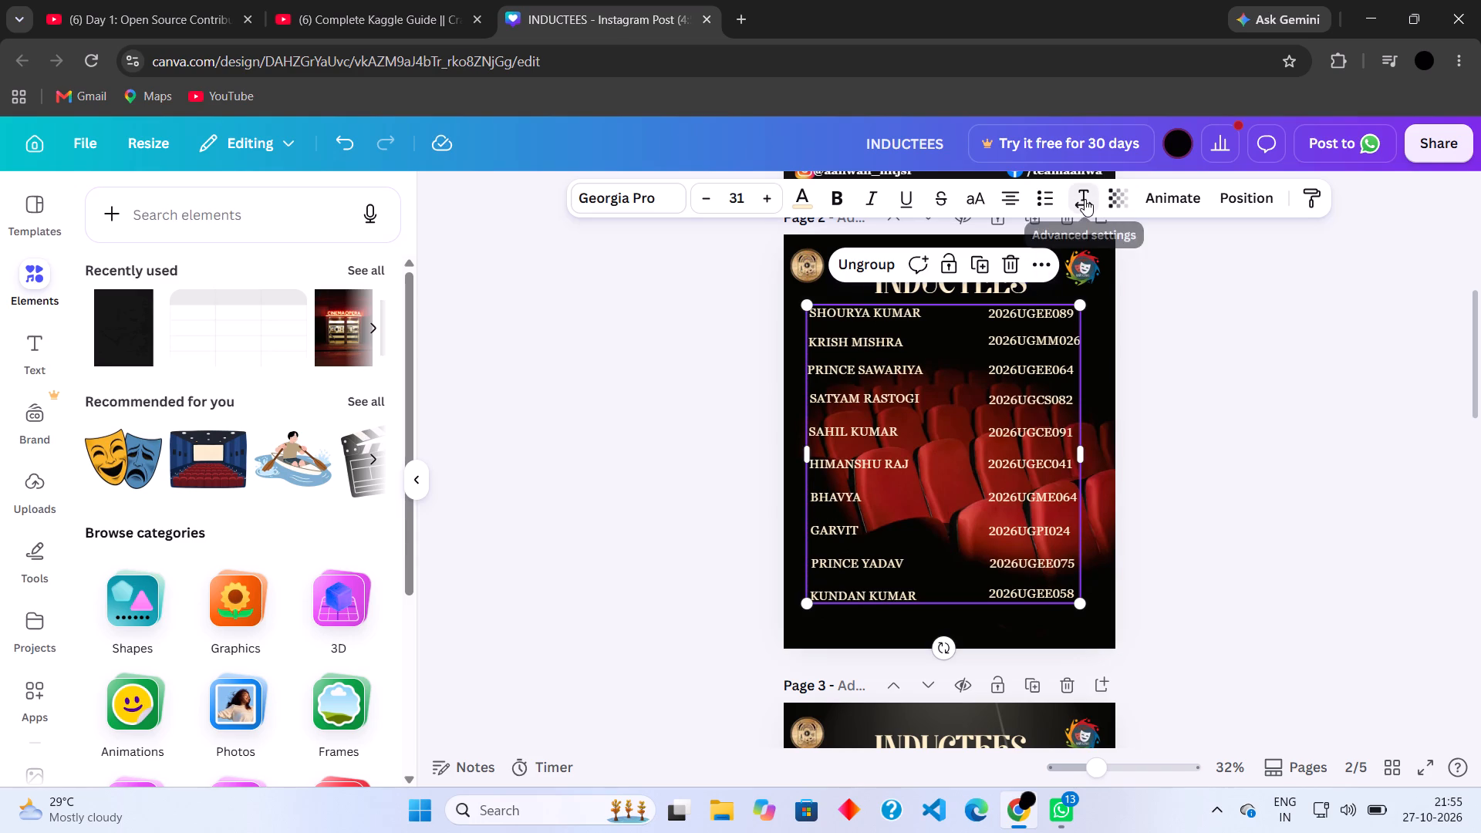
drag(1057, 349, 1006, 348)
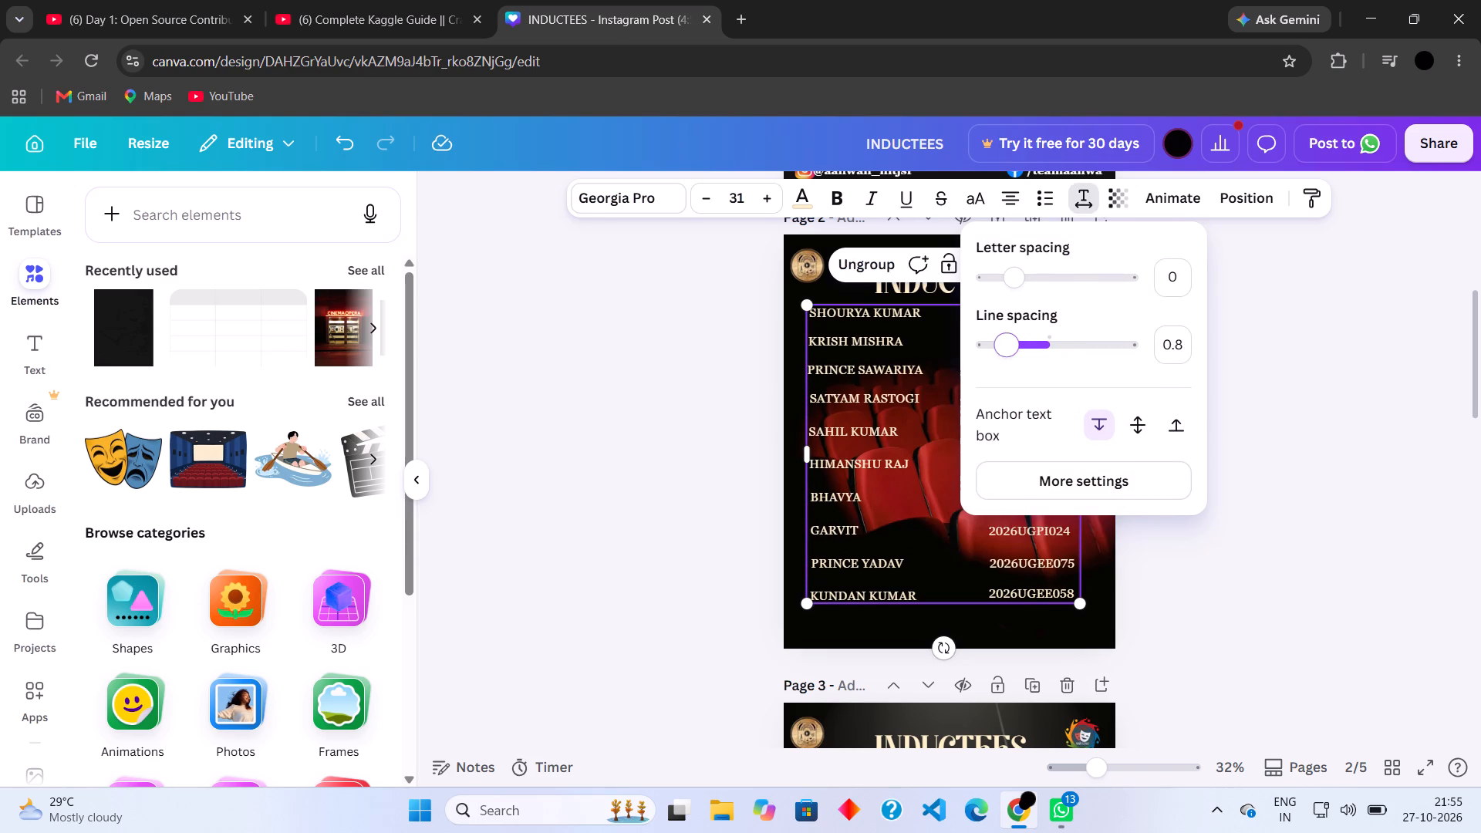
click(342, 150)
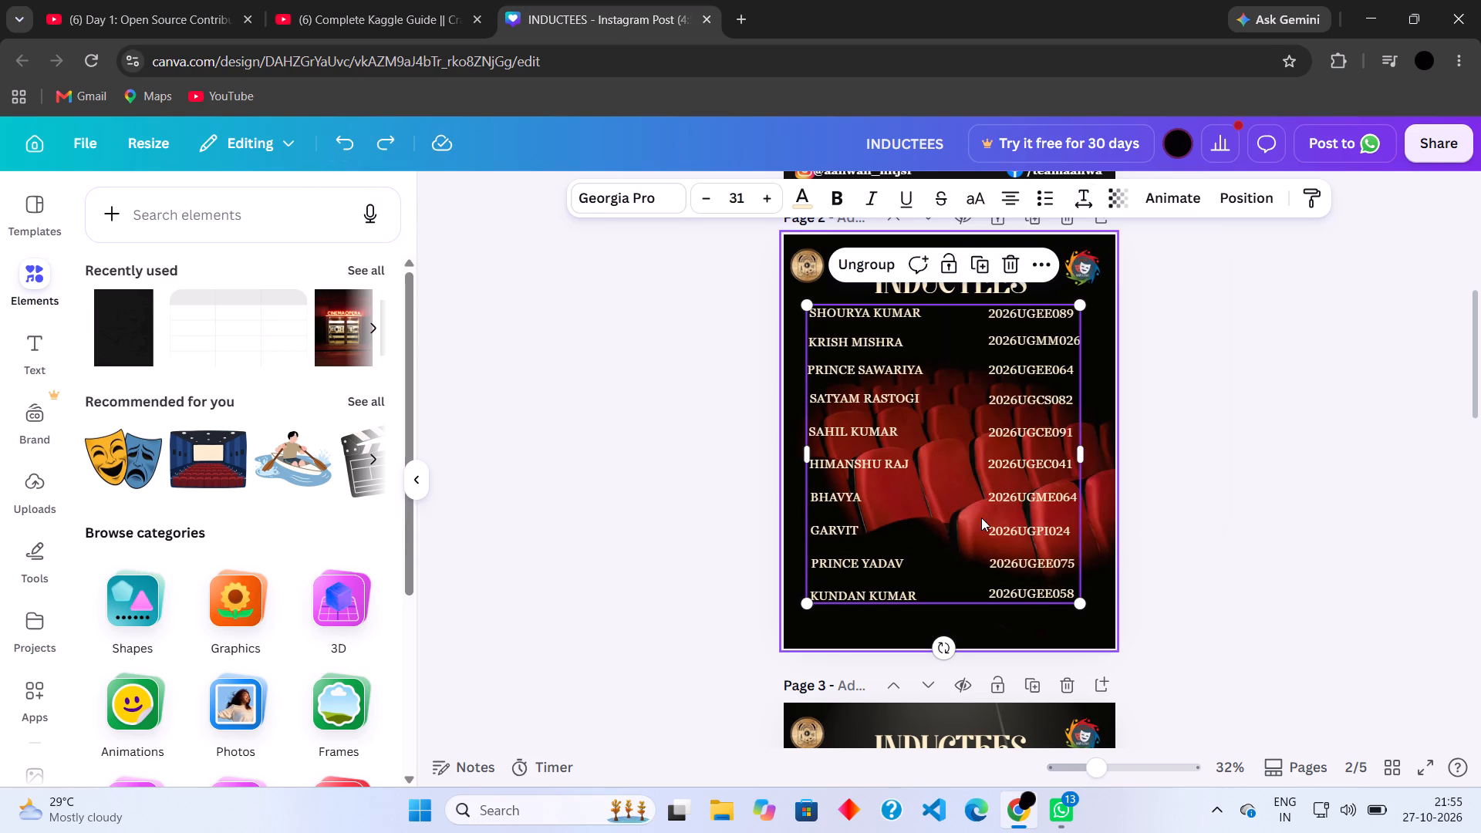
Scale the page 2 list group down to font size 21.3 and centre it beneath the title.
drag(1081, 601, 1048, 547)
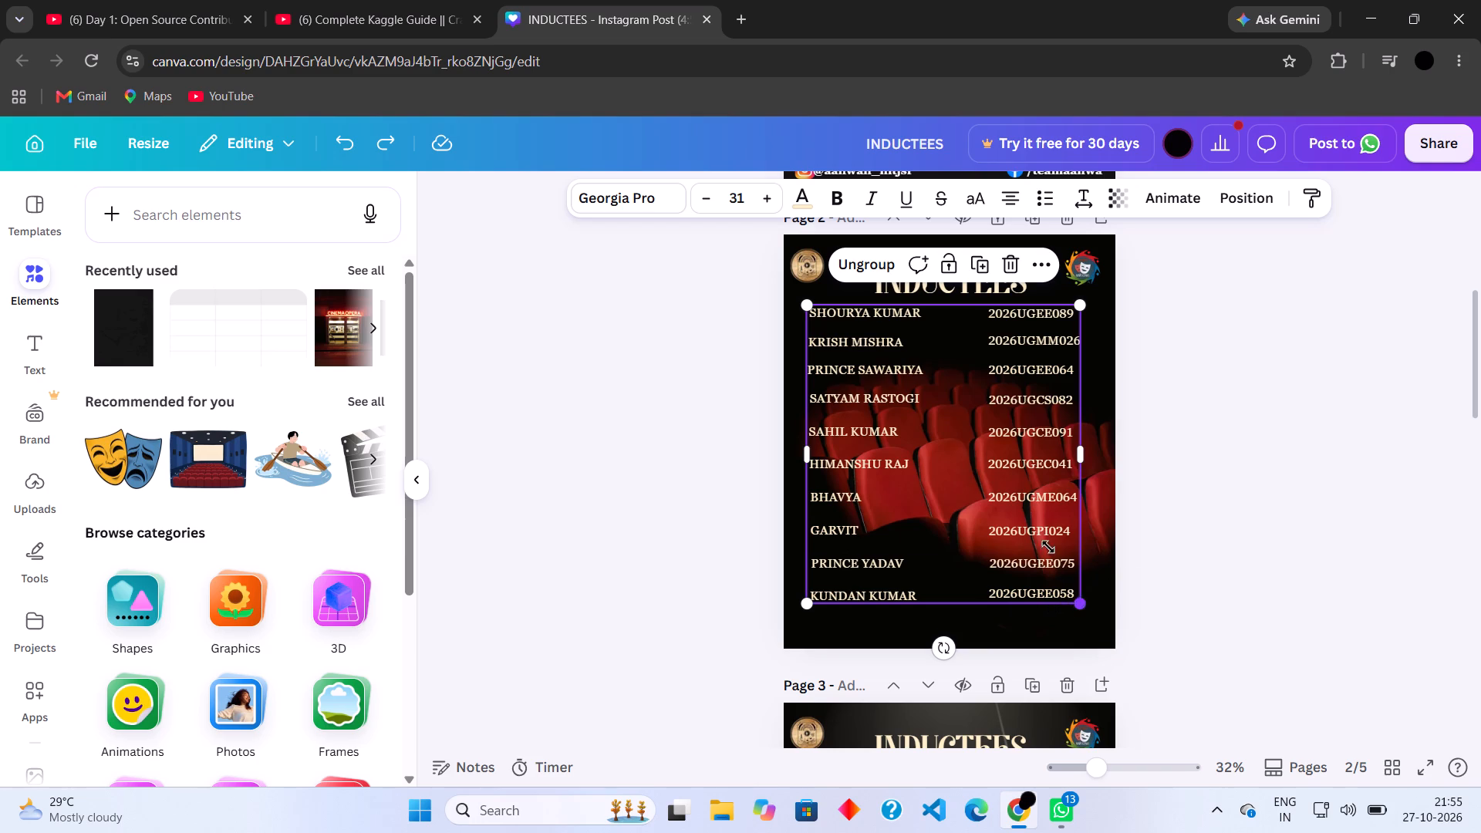
drag(1048, 547, 1020, 487)
drag(951, 431, 994, 430)
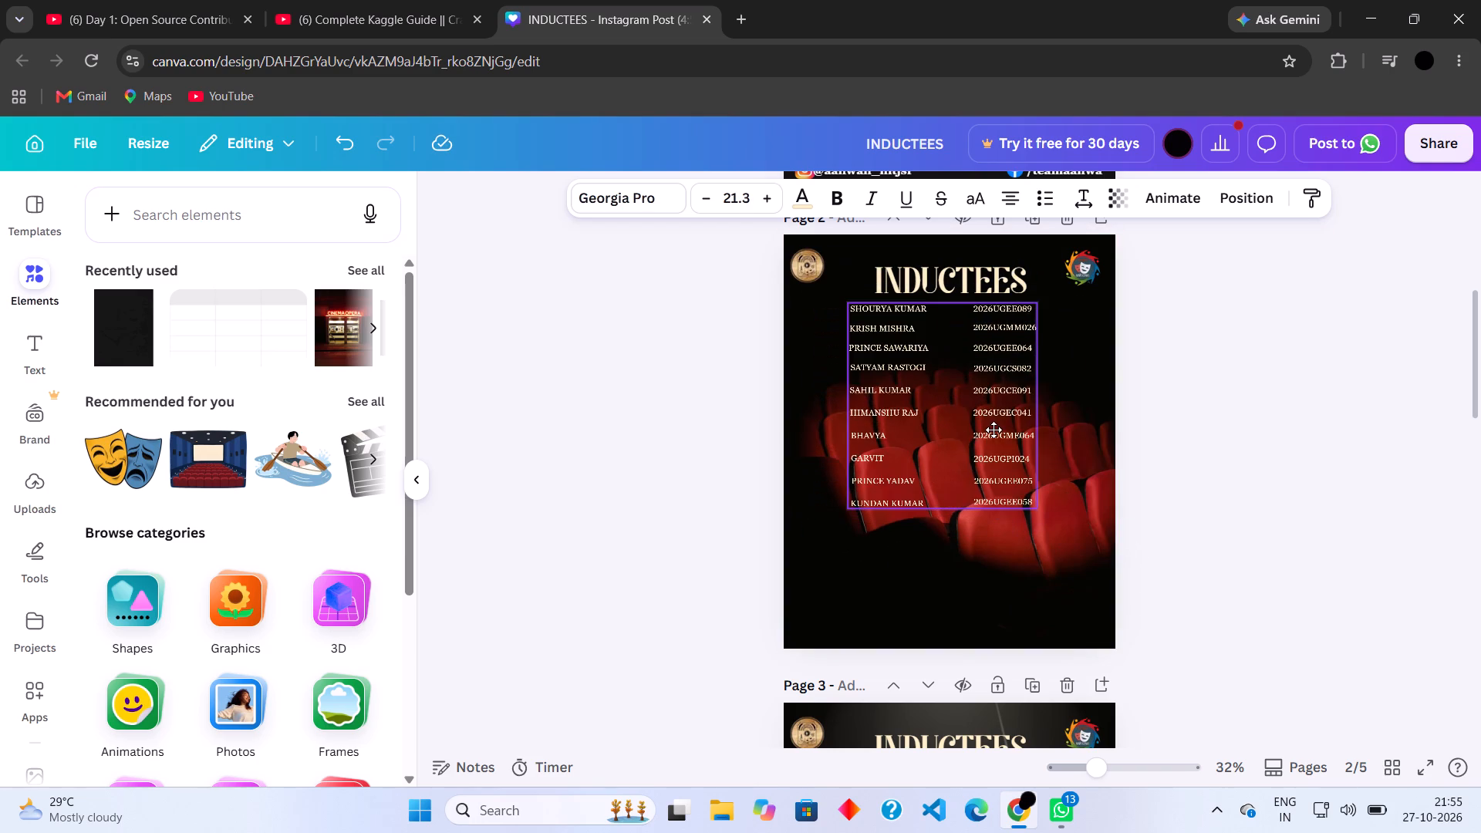
drag(994, 430, 990, 433)
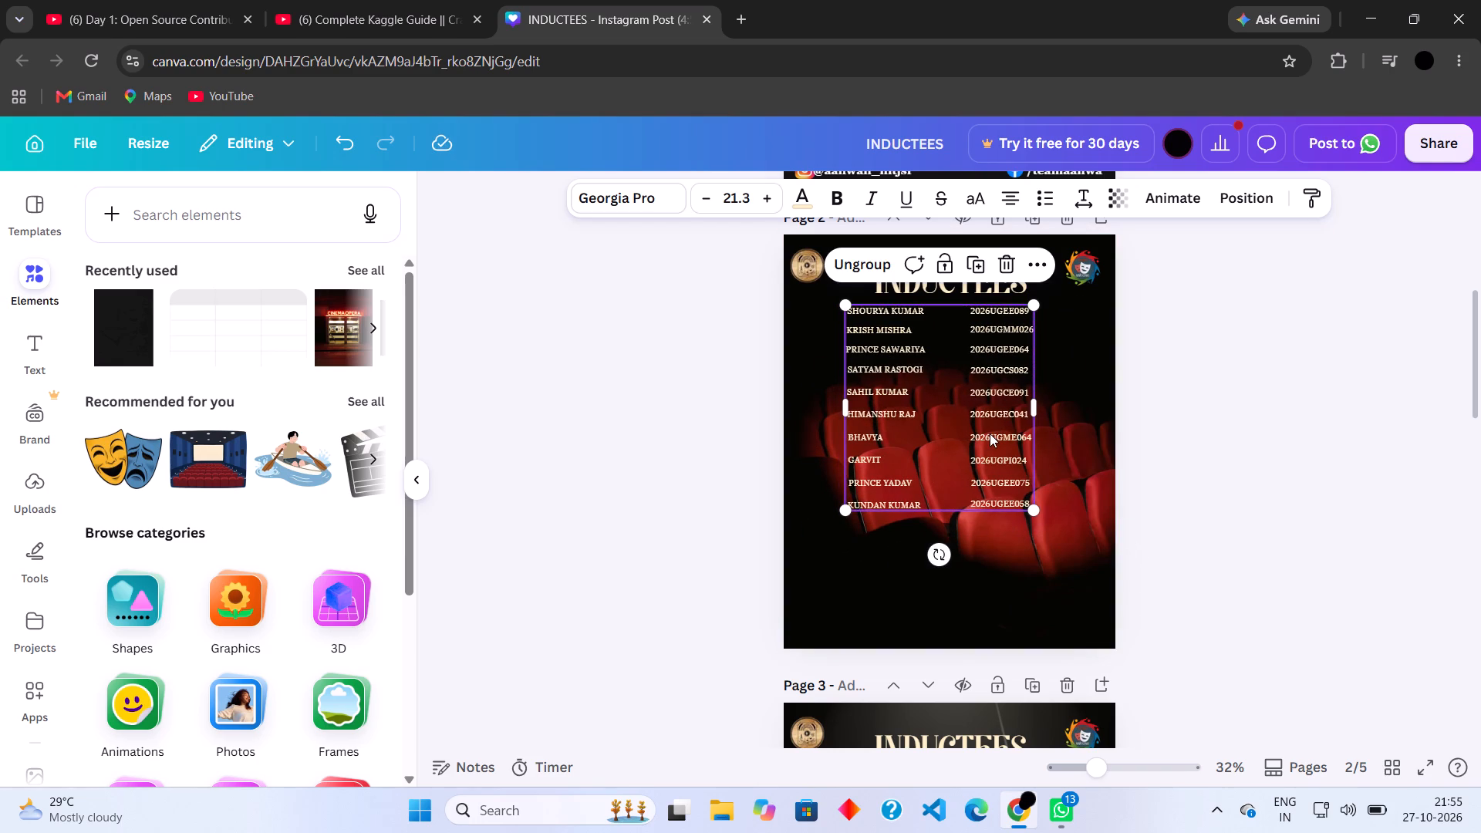
click(1103, 466)
Delete the three translucent light overlay images covering page 3, keeping the theatre-seat background and the list.
scroll(1186, 478, down, 2)
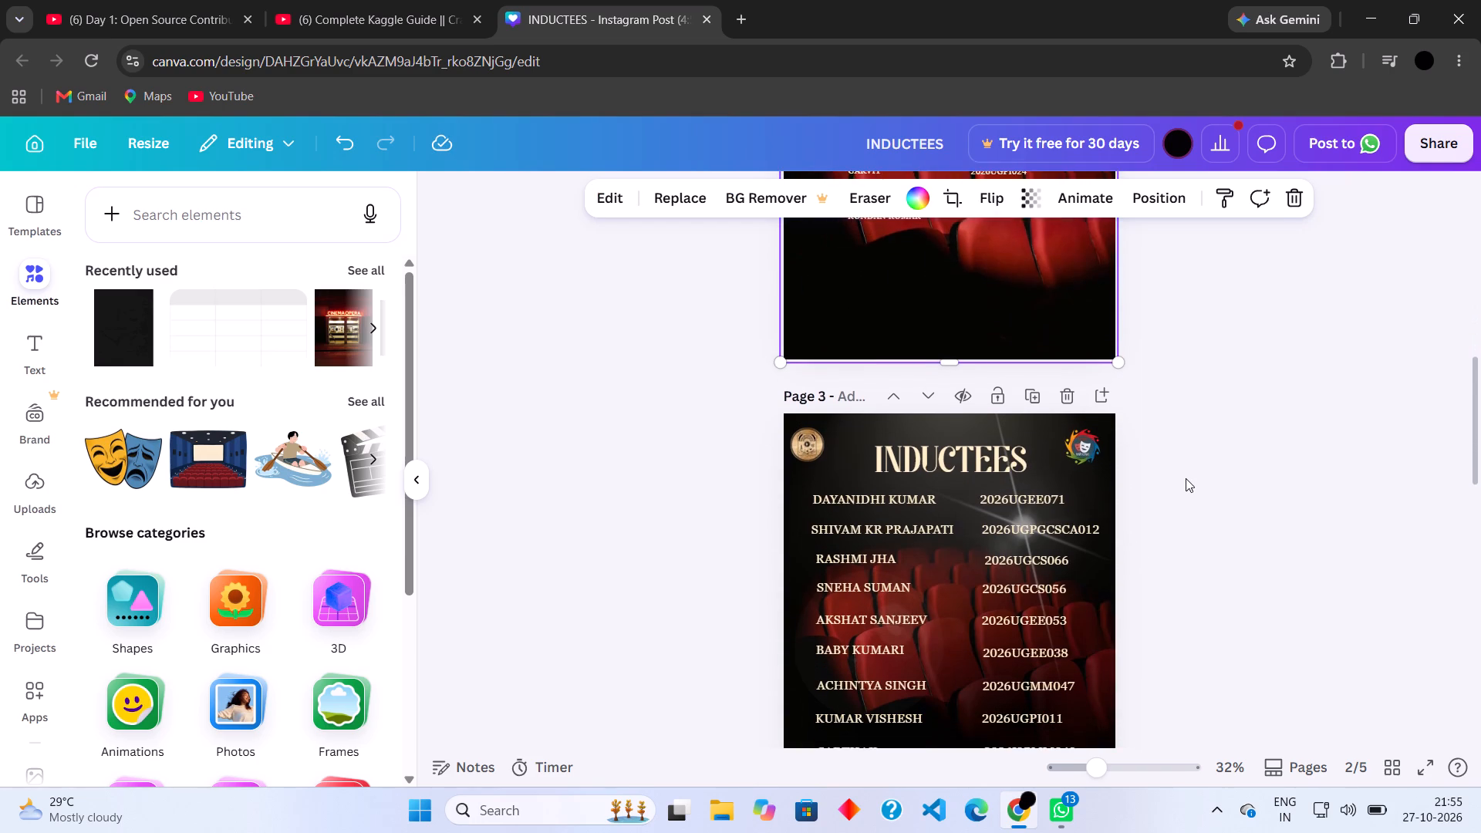
scroll(1186, 478, down, 2)
click(967, 665)
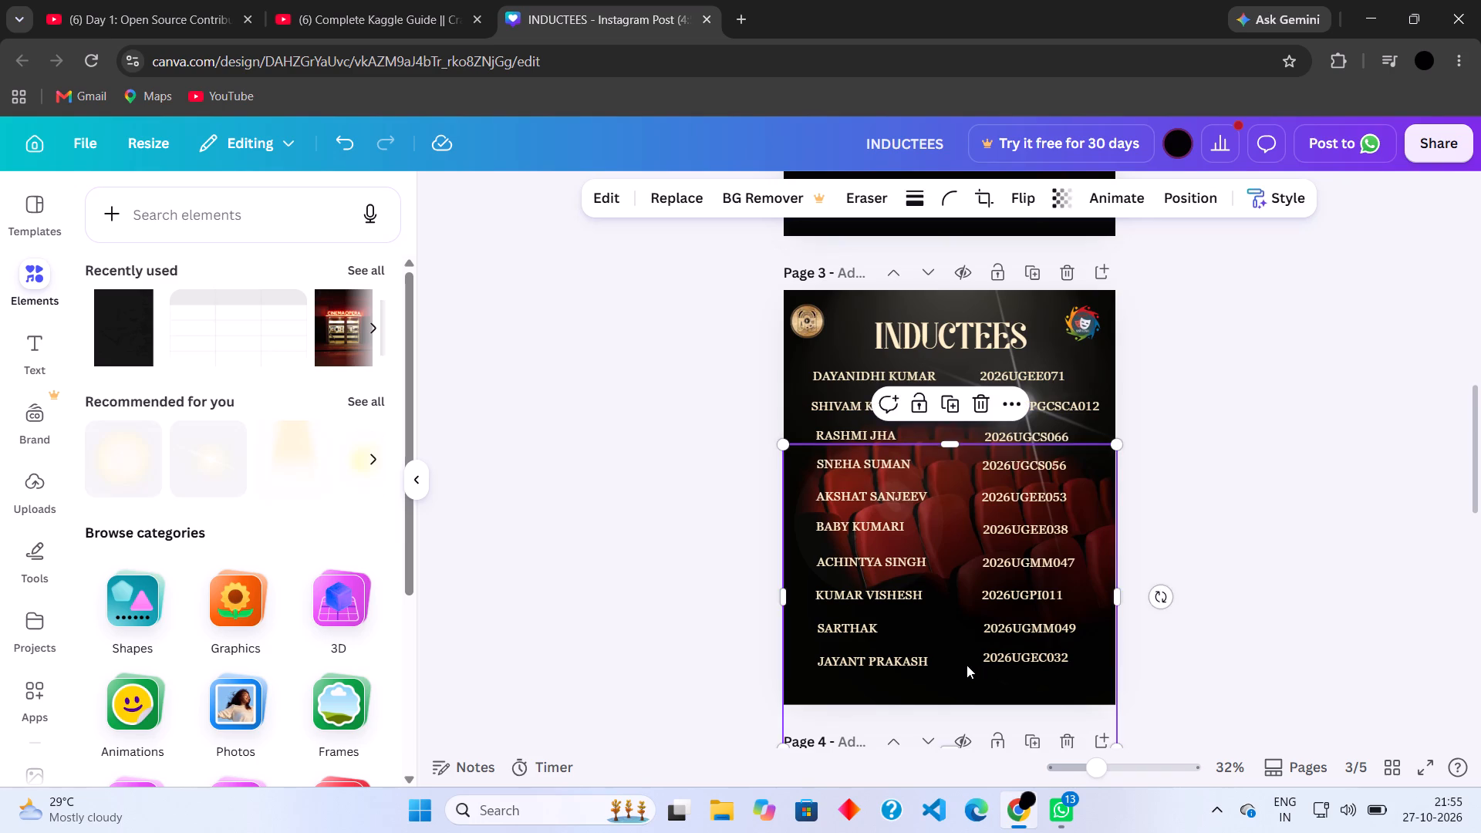
key(BackSpace)
click(864, 338)
key(BackSpace)
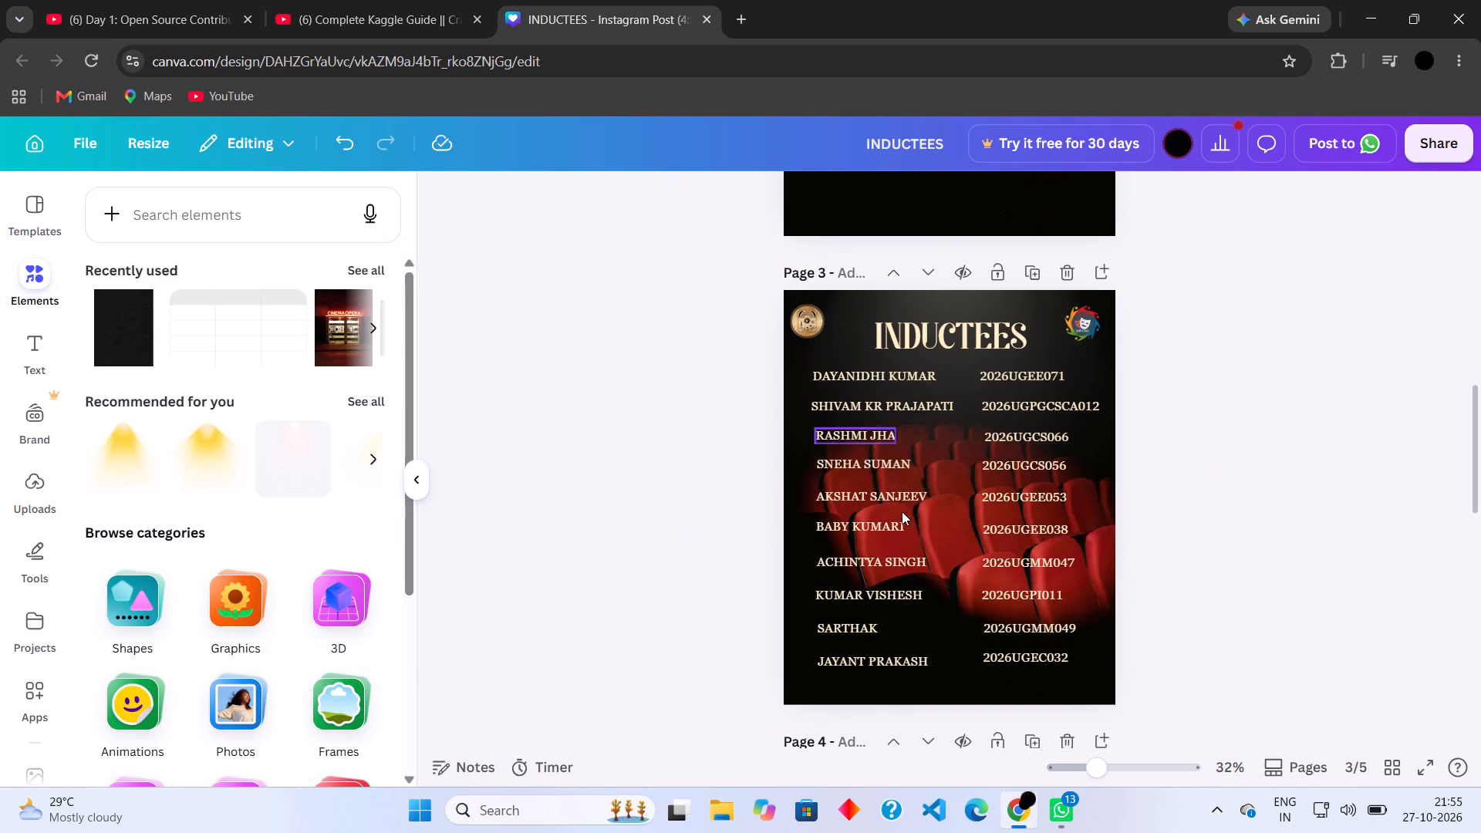
click(856, 336)
key(BackSpace)
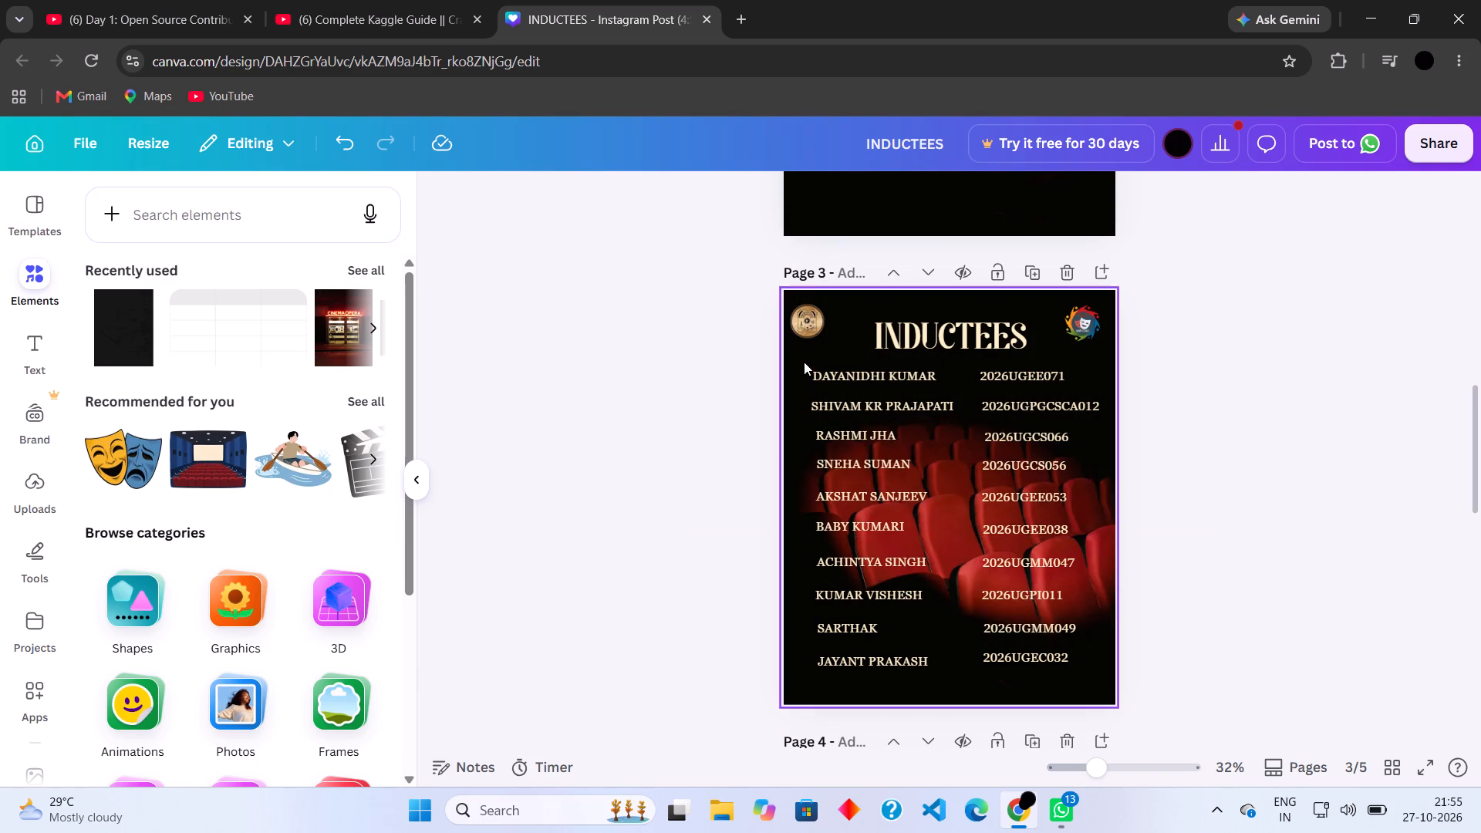
Group all names and roll numbers on page 3 and scale the group down to font size 22.6.
drag(804, 362, 1068, 660)
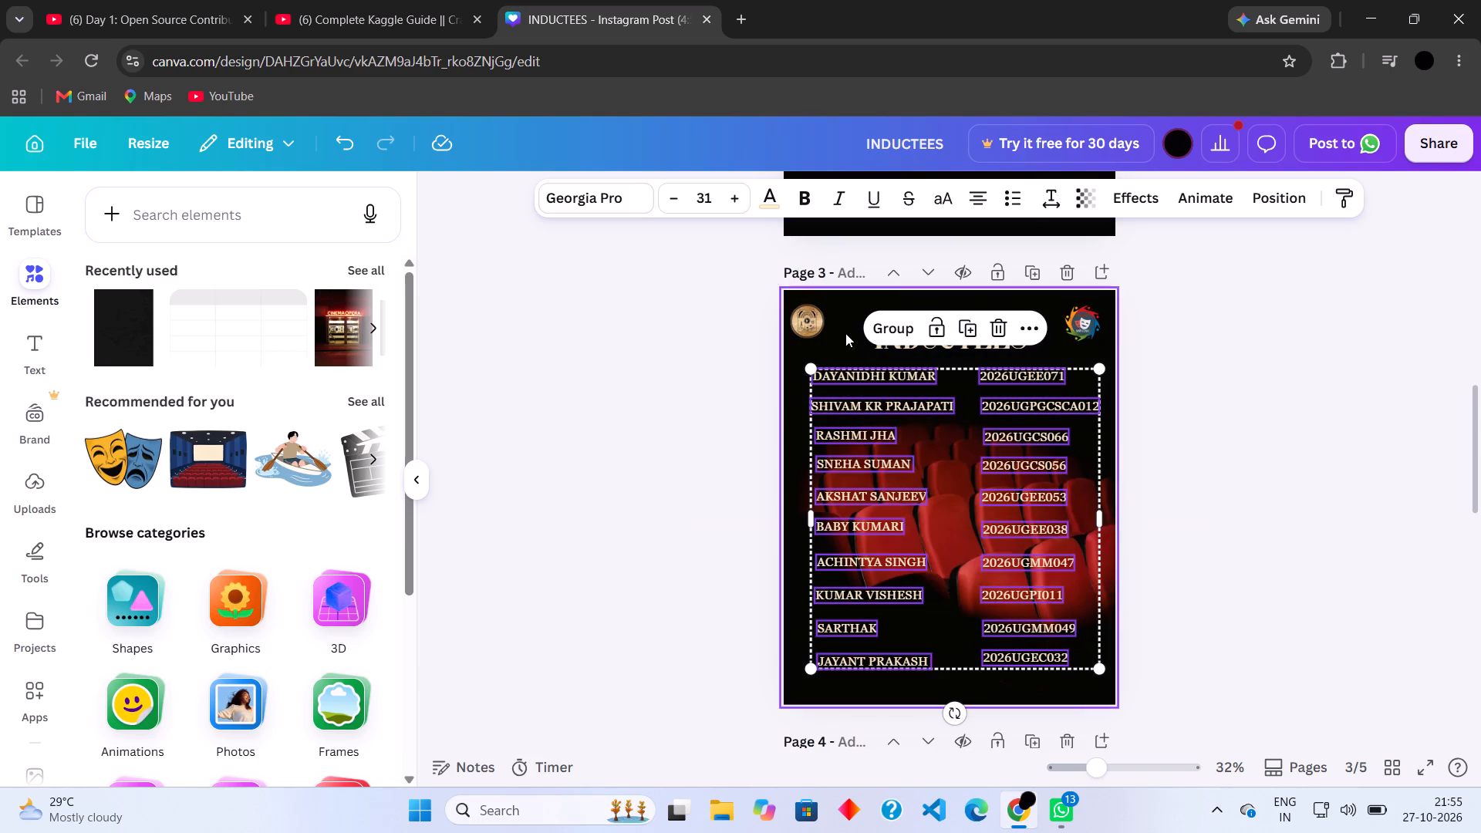
click(893, 322)
drag(1099, 670, 1048, 565)
Shrink the page 2 list group to font size 19.2, widen the gap between its columns and centre it on the page.
scroll(1048, 565, up, 1)
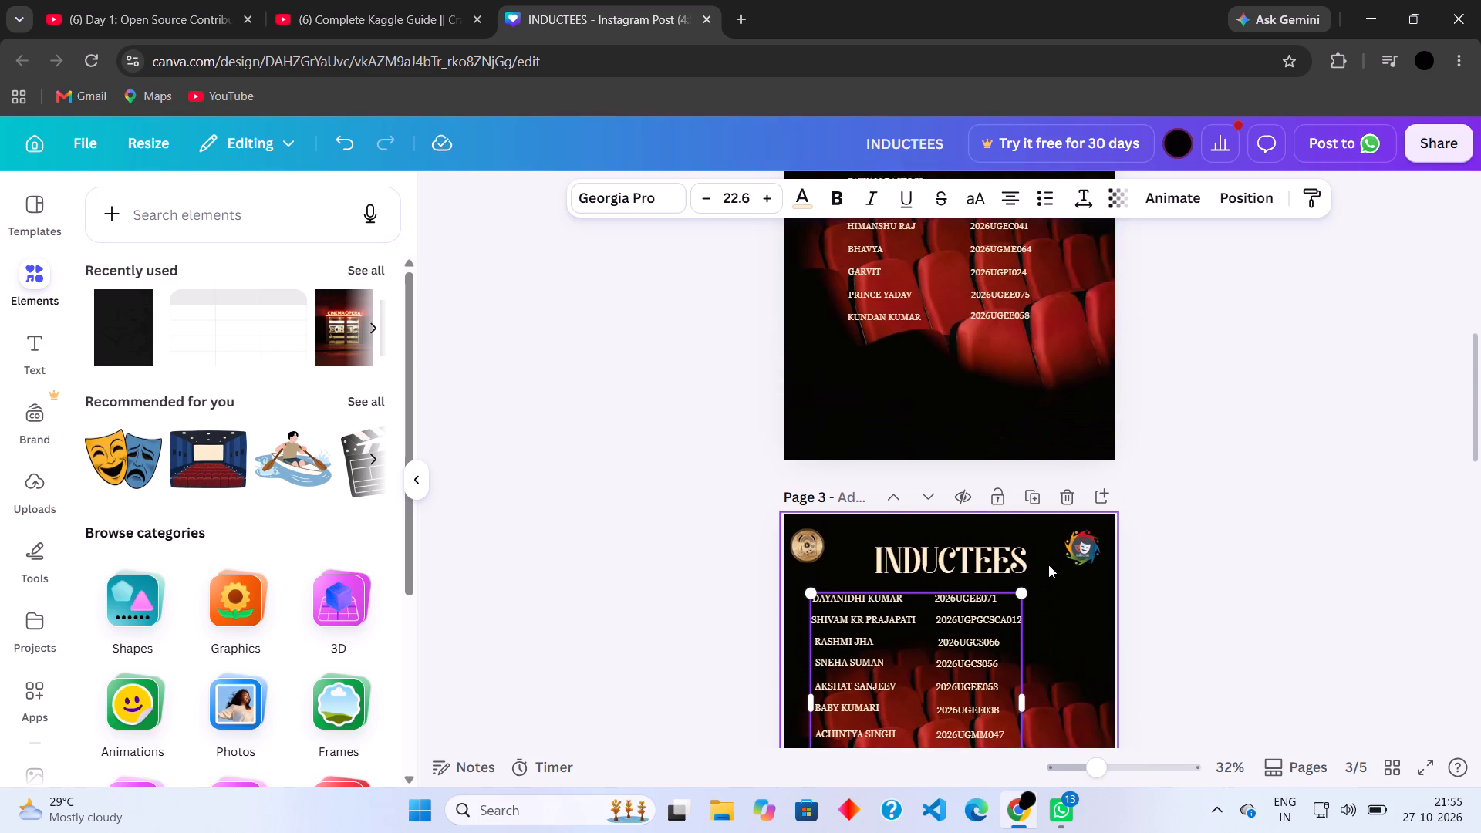
scroll(1048, 565, up, 4)
click(1012, 439)
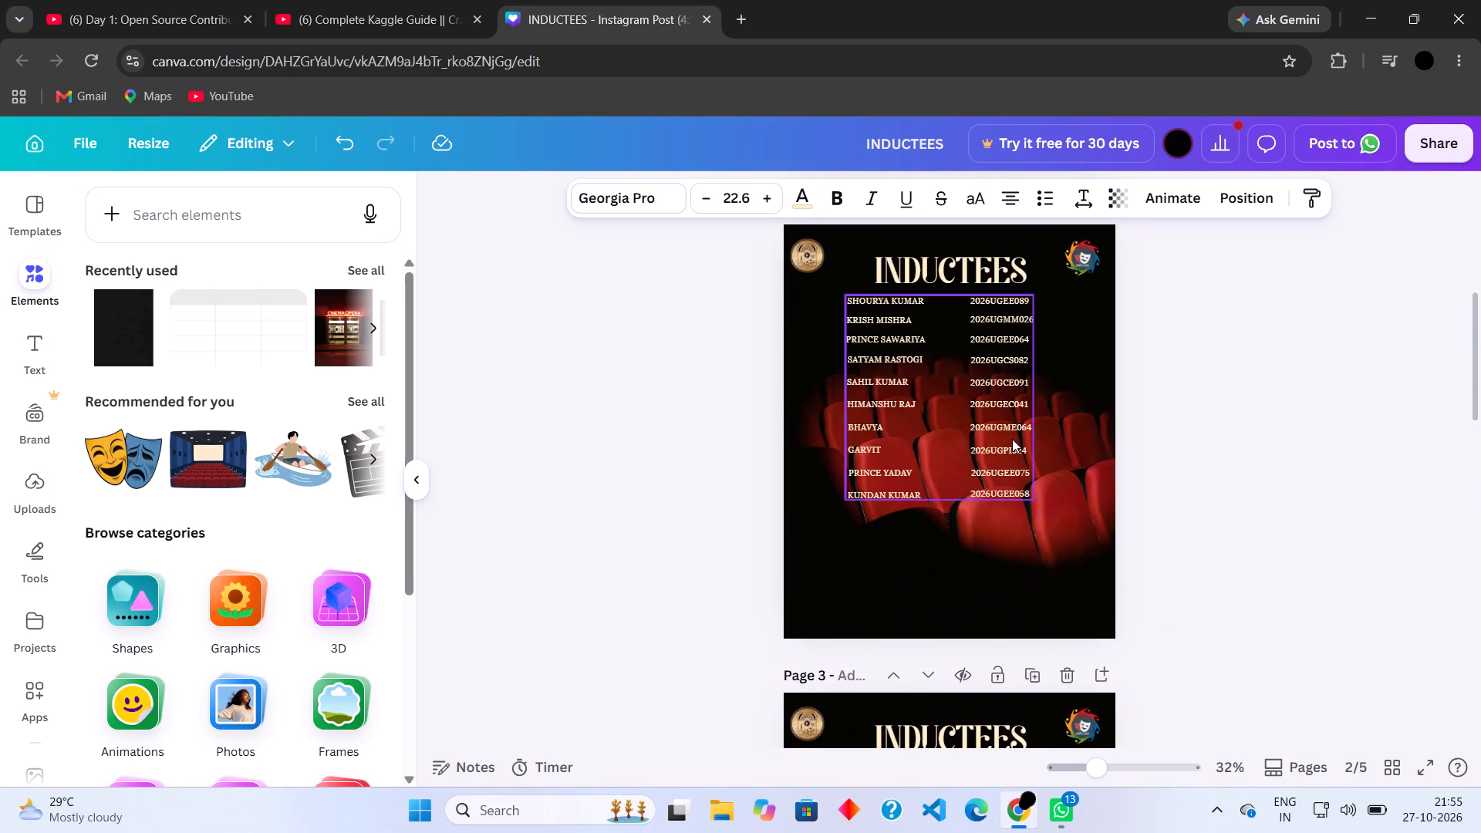
drag(1031, 499, 1017, 474)
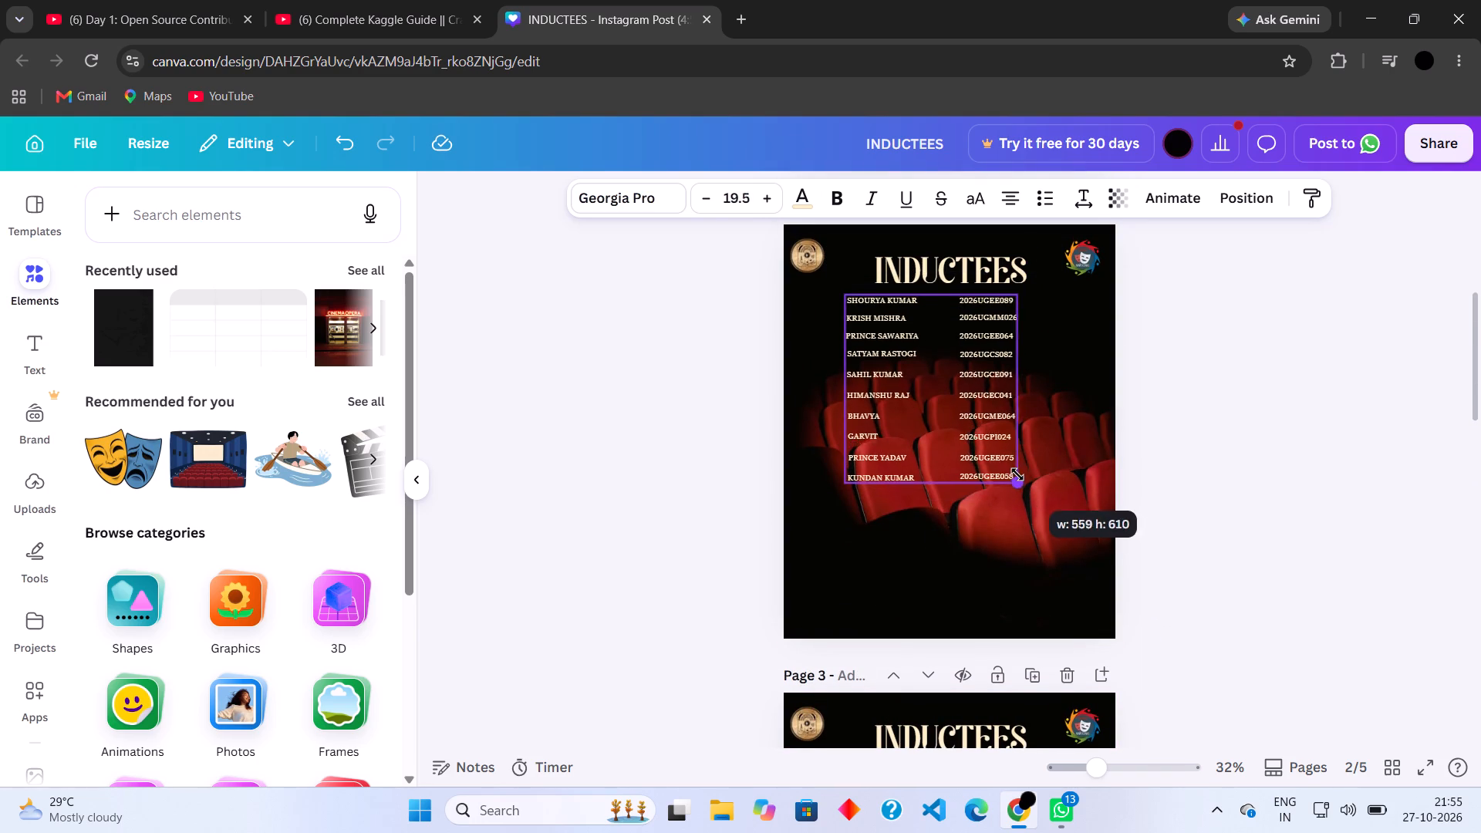
drag(1017, 474, 1017, 474)
drag(1016, 387, 1019, 387)
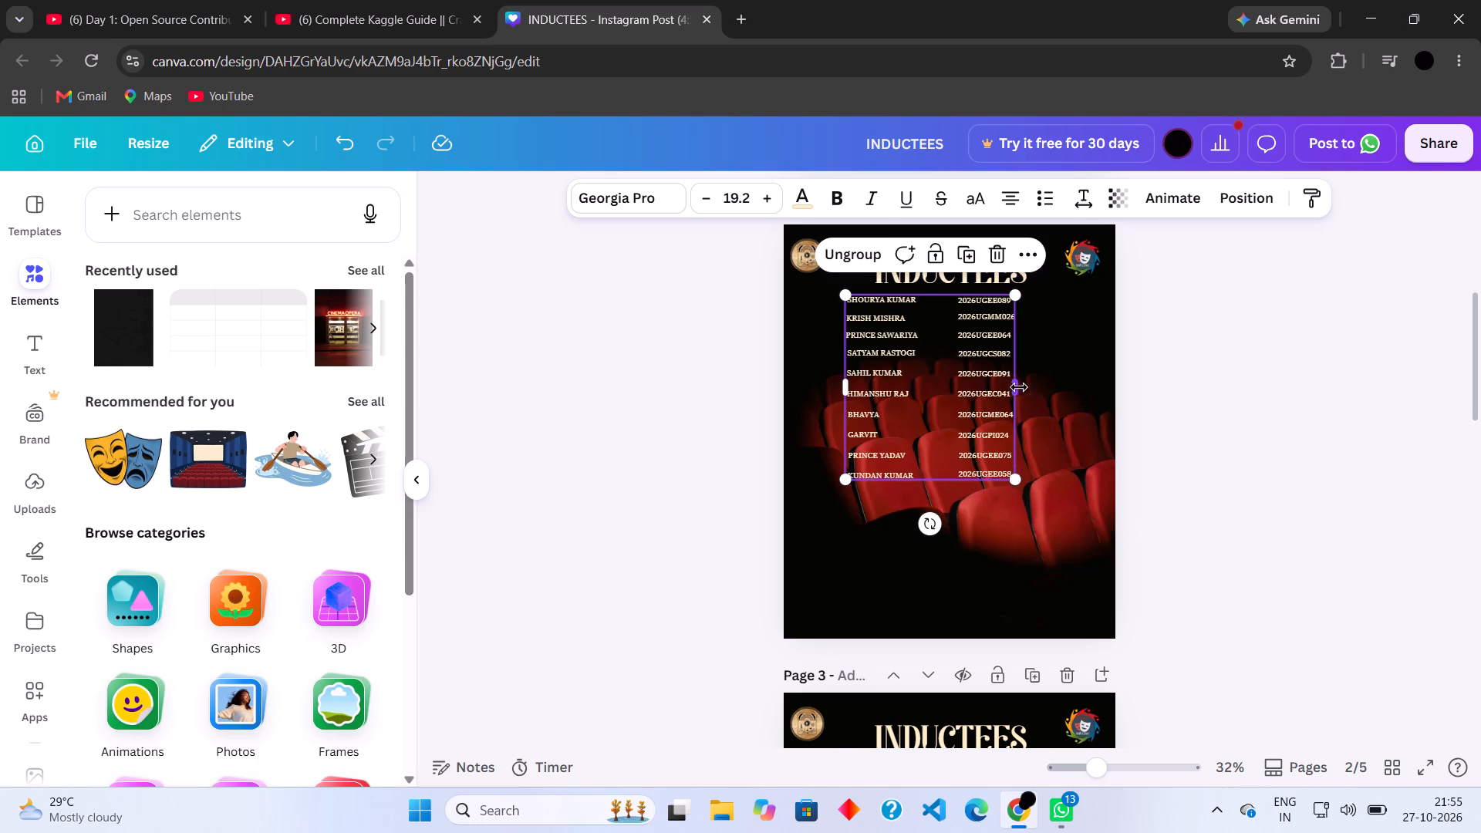
drag(1019, 387, 1084, 386)
drag(1029, 371, 1011, 369)
click(1169, 410)
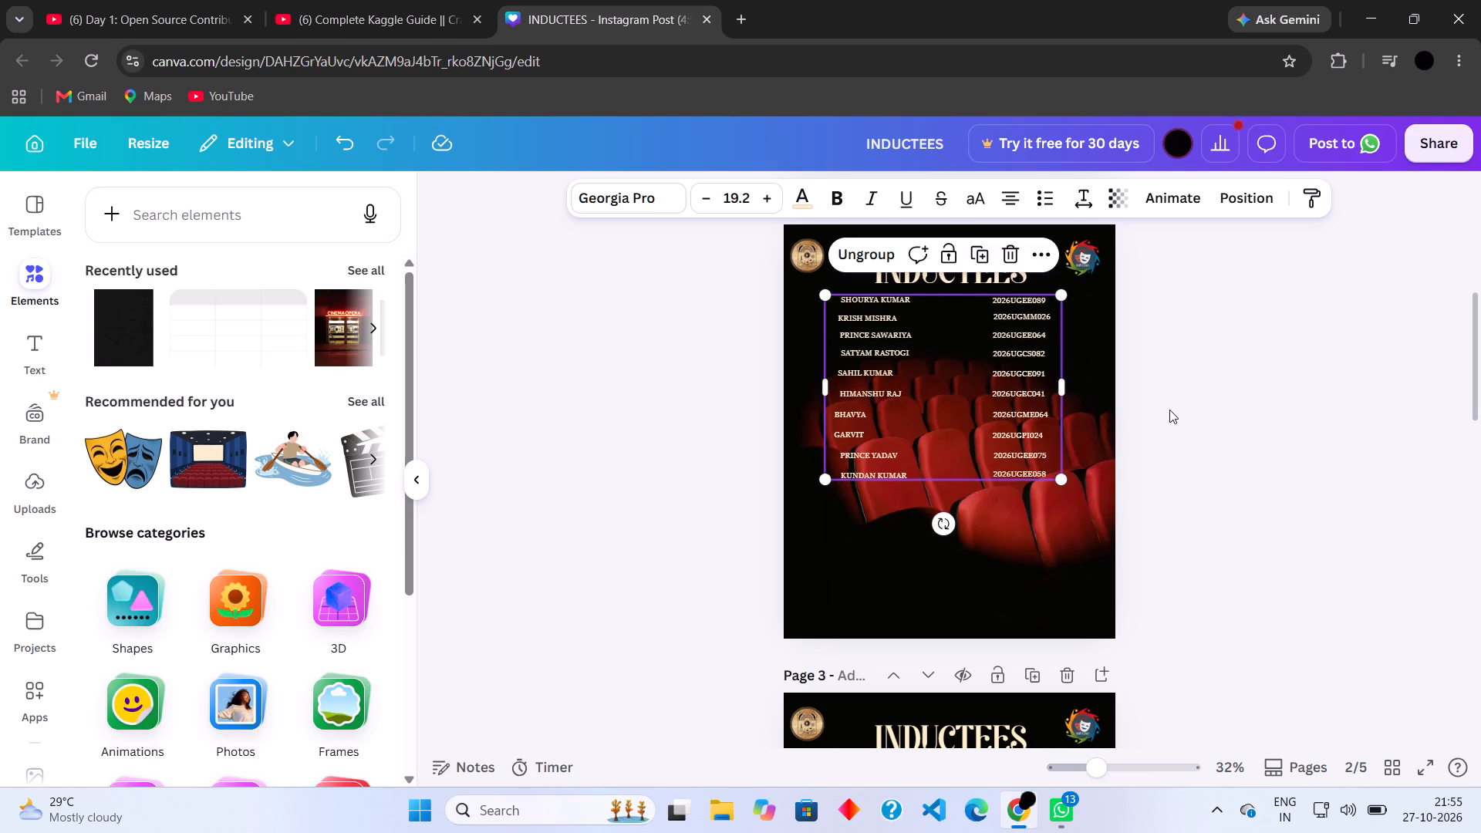
Copy the grouped list from page 3 onto page 2 and place it directly below the existing list.
scroll(1169, 410, down, 3)
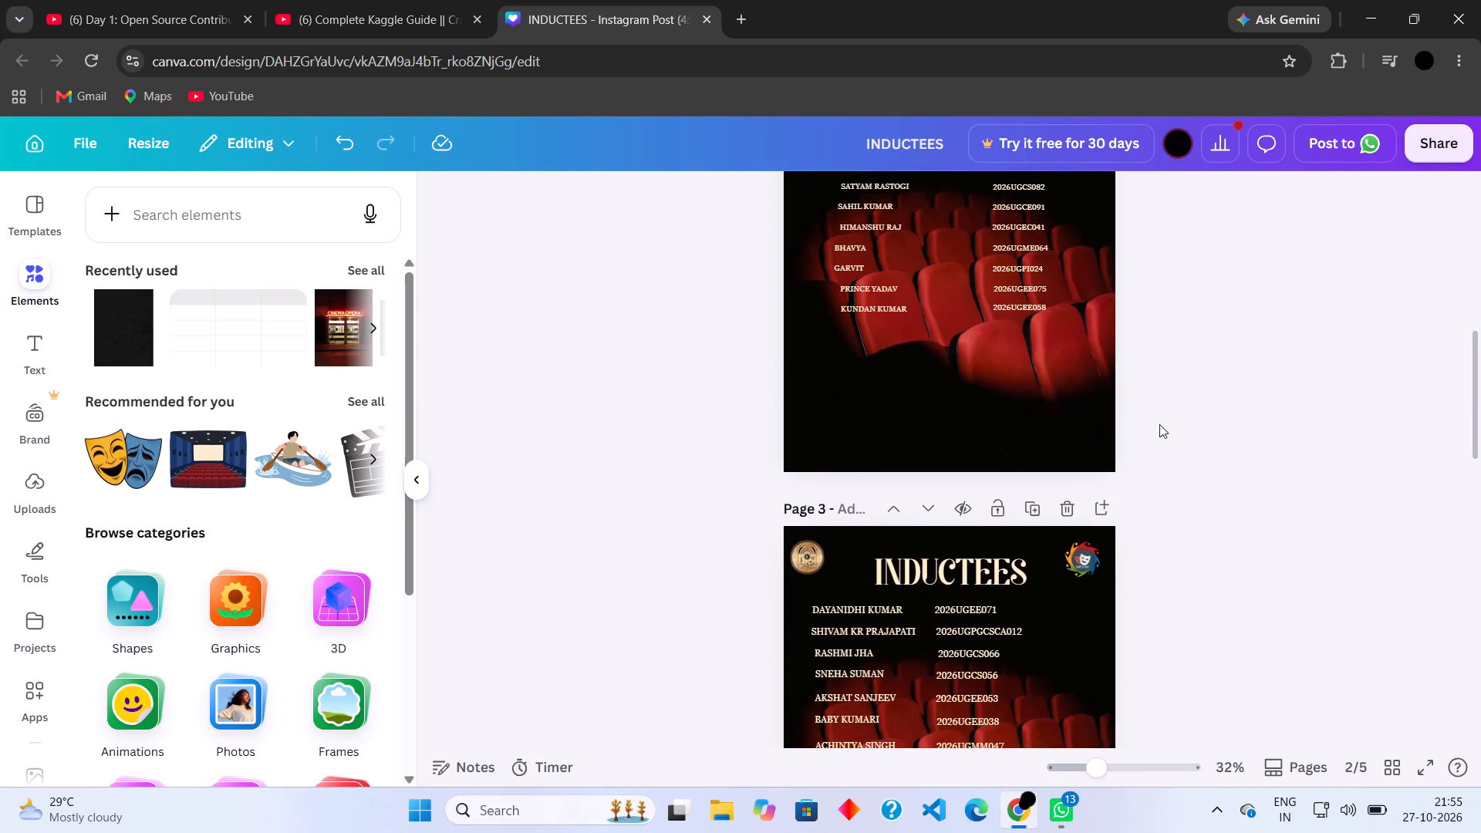
click(967, 663)
key(ctrl+c)
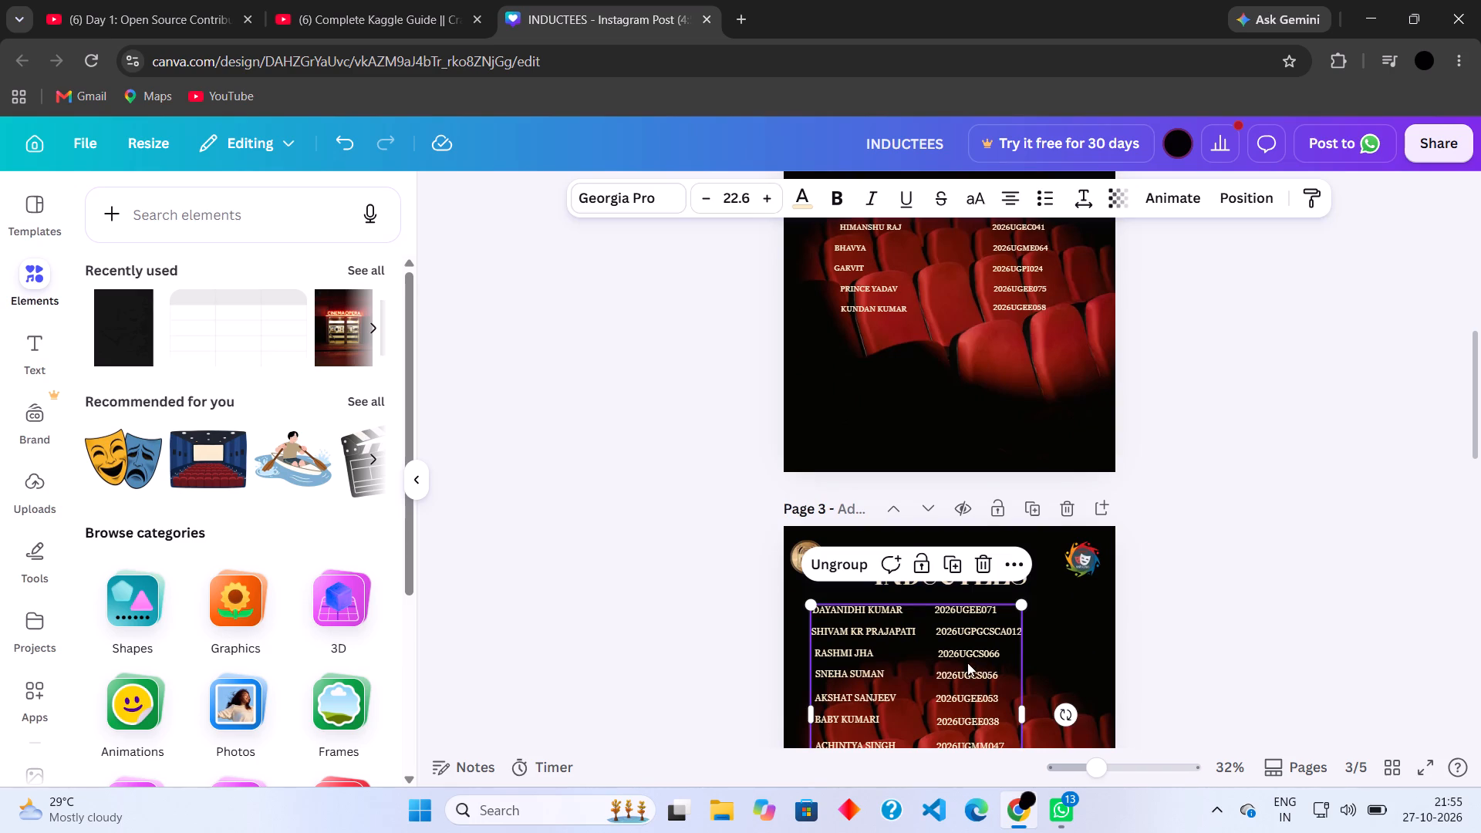
scroll(967, 663, up, 2)
key(ctrl+v)
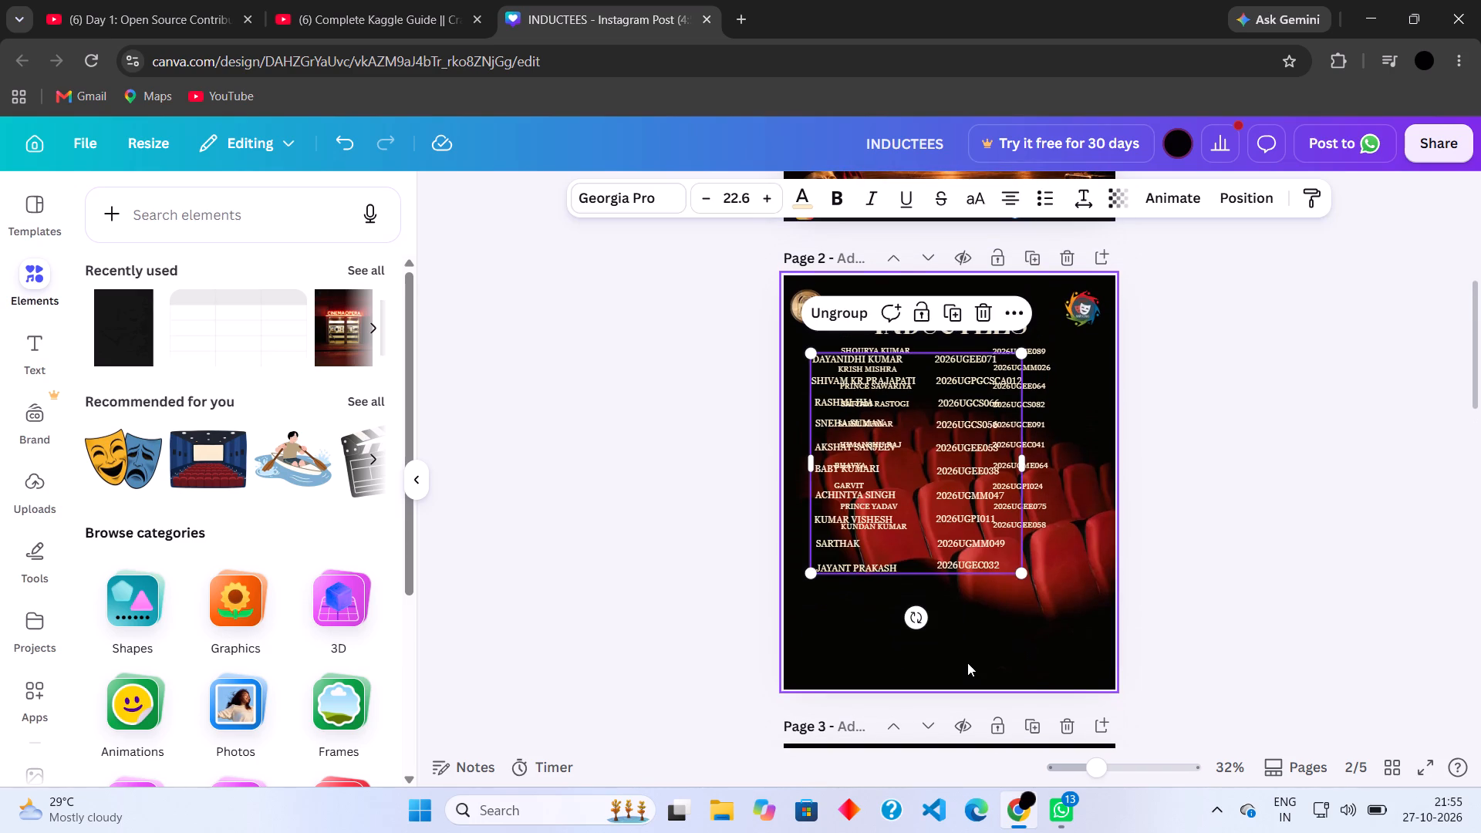
drag(969, 459, 996, 656)
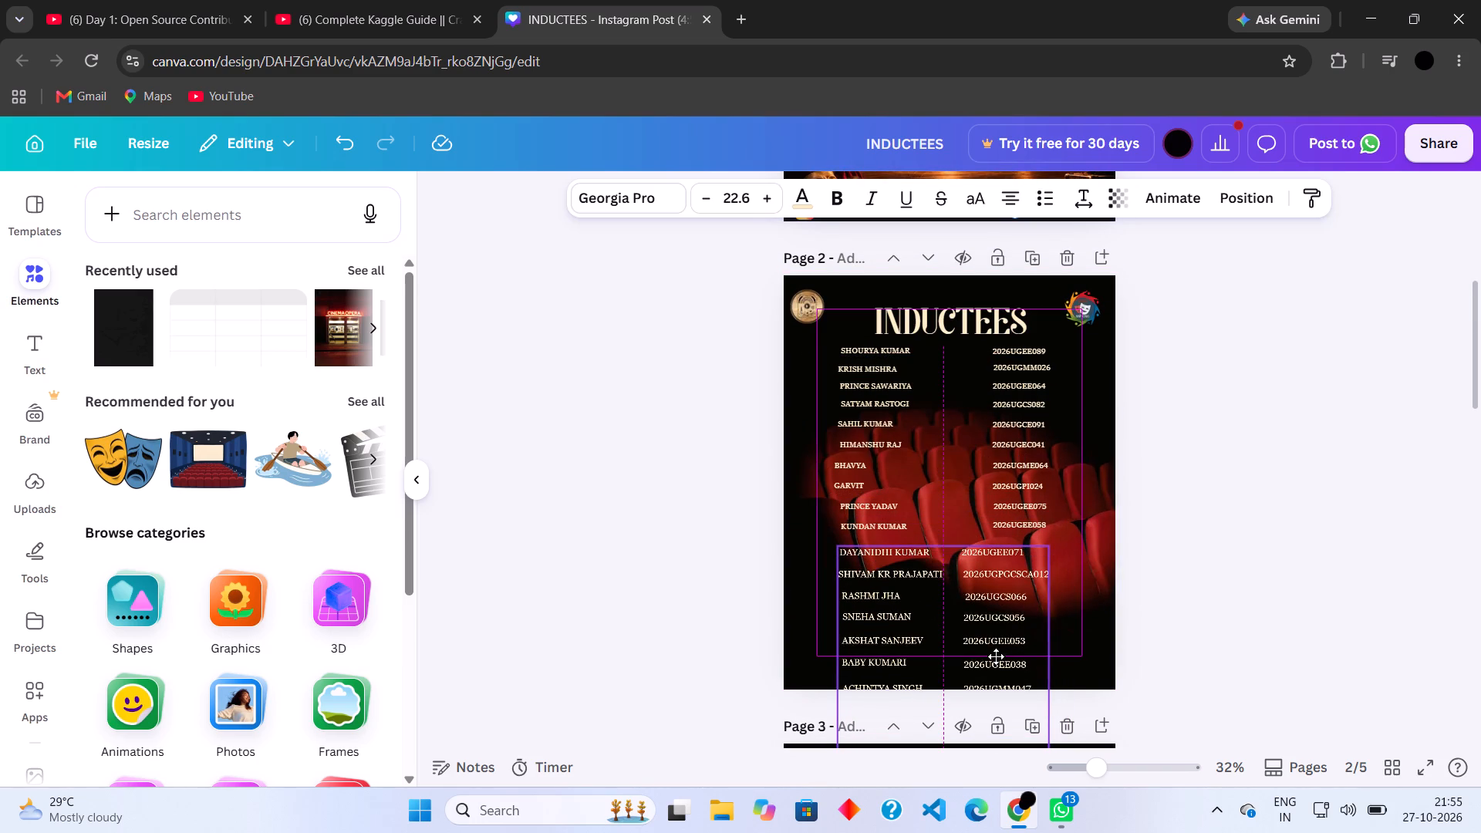
drag(996, 656, 996, 649)
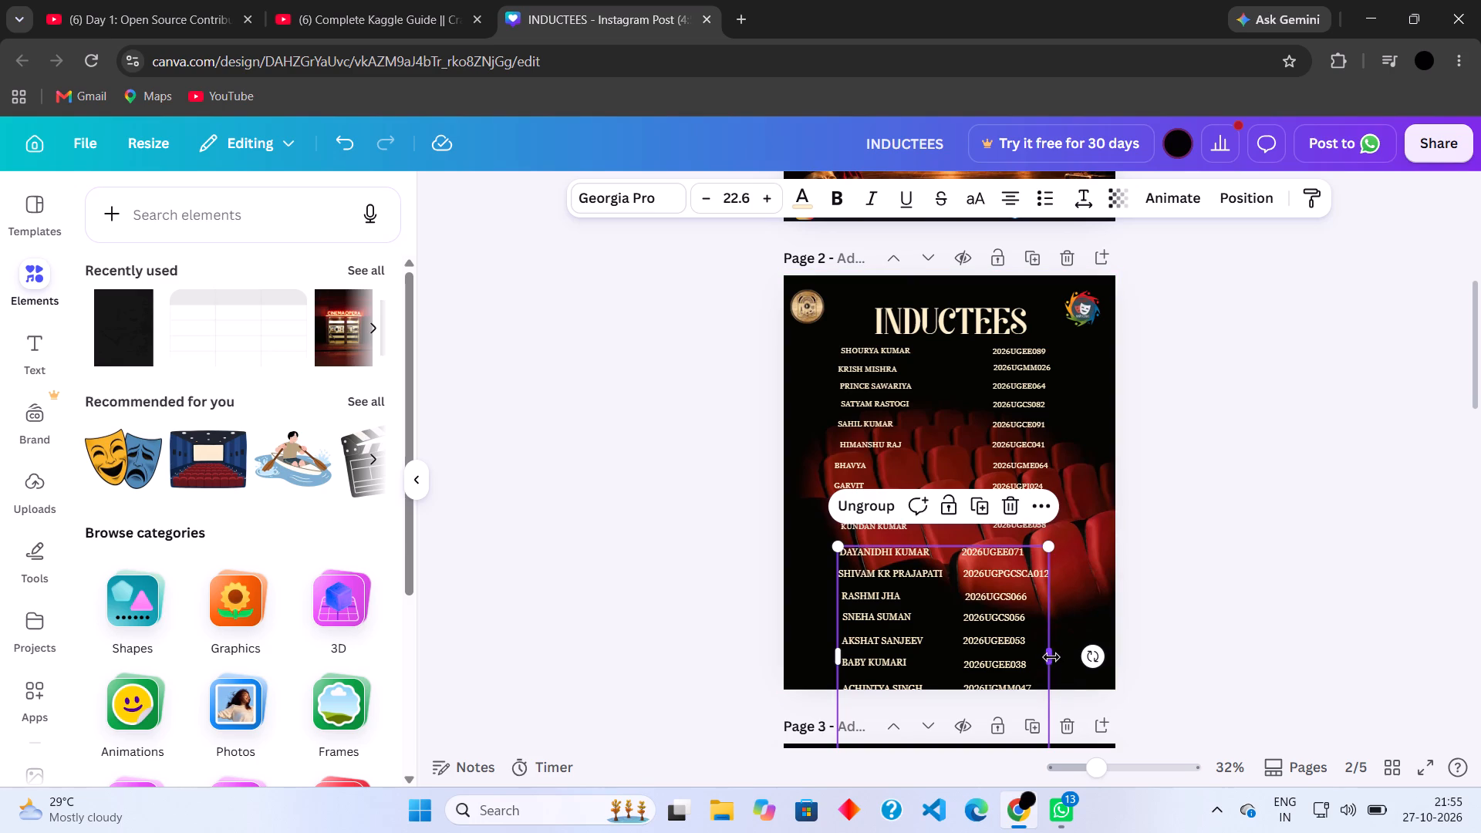
Widen the pasted lower list group on page 2 and centre it, leaving a gap below the upper list.
drag(1051, 657, 1102, 649)
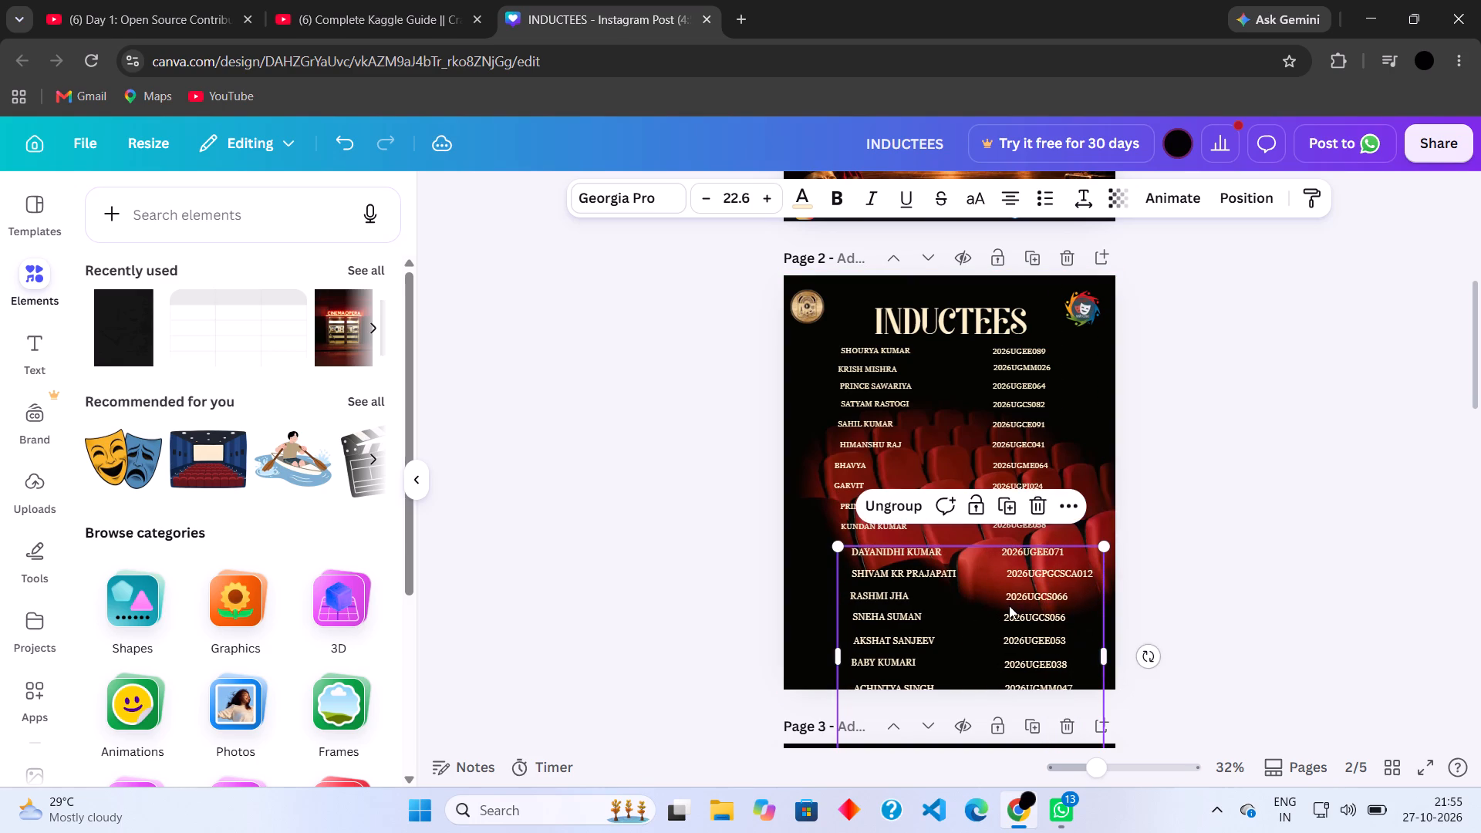
drag(1009, 605, 982, 562)
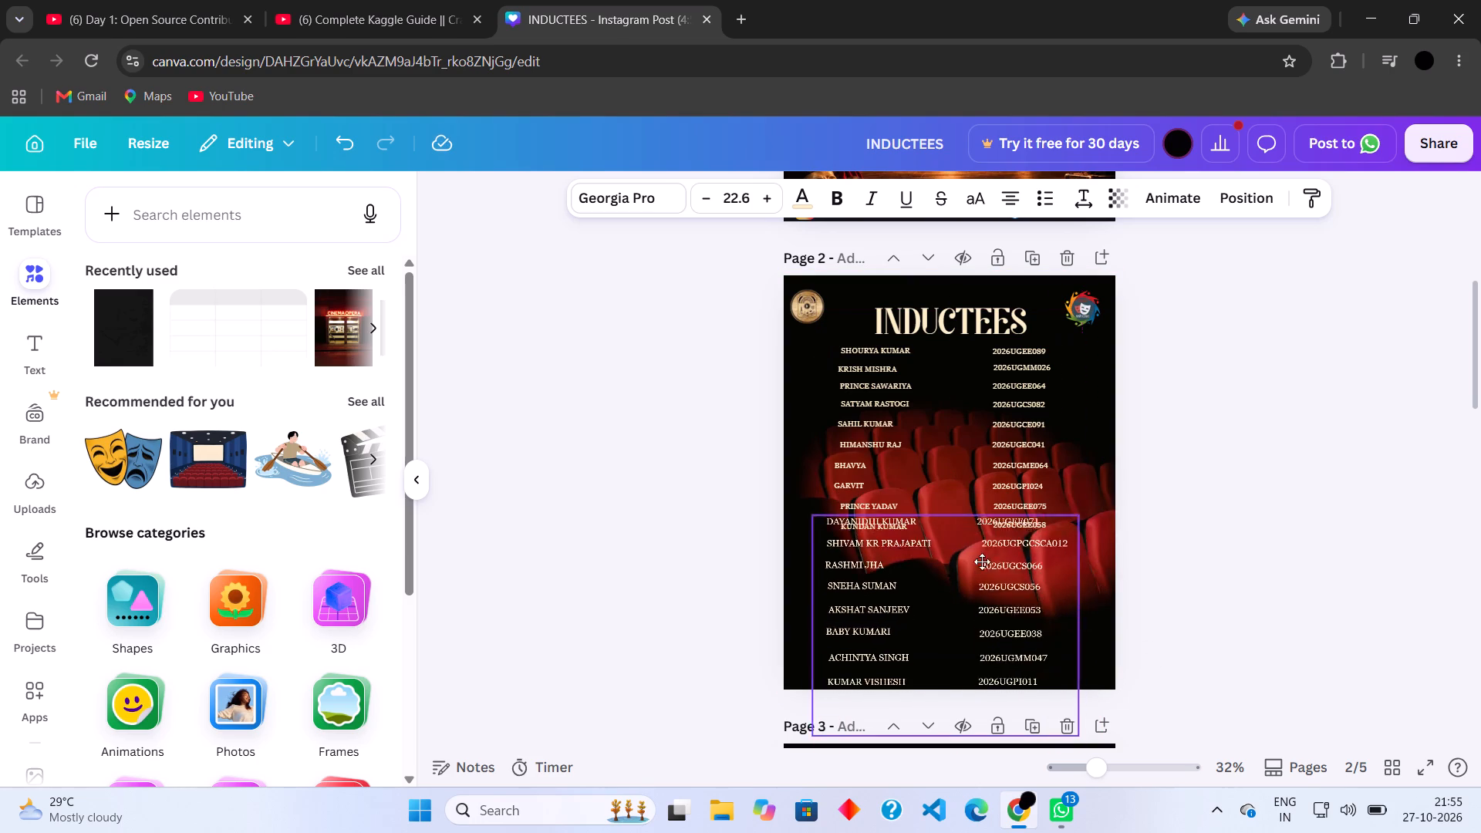
drag(982, 562, 985, 627)
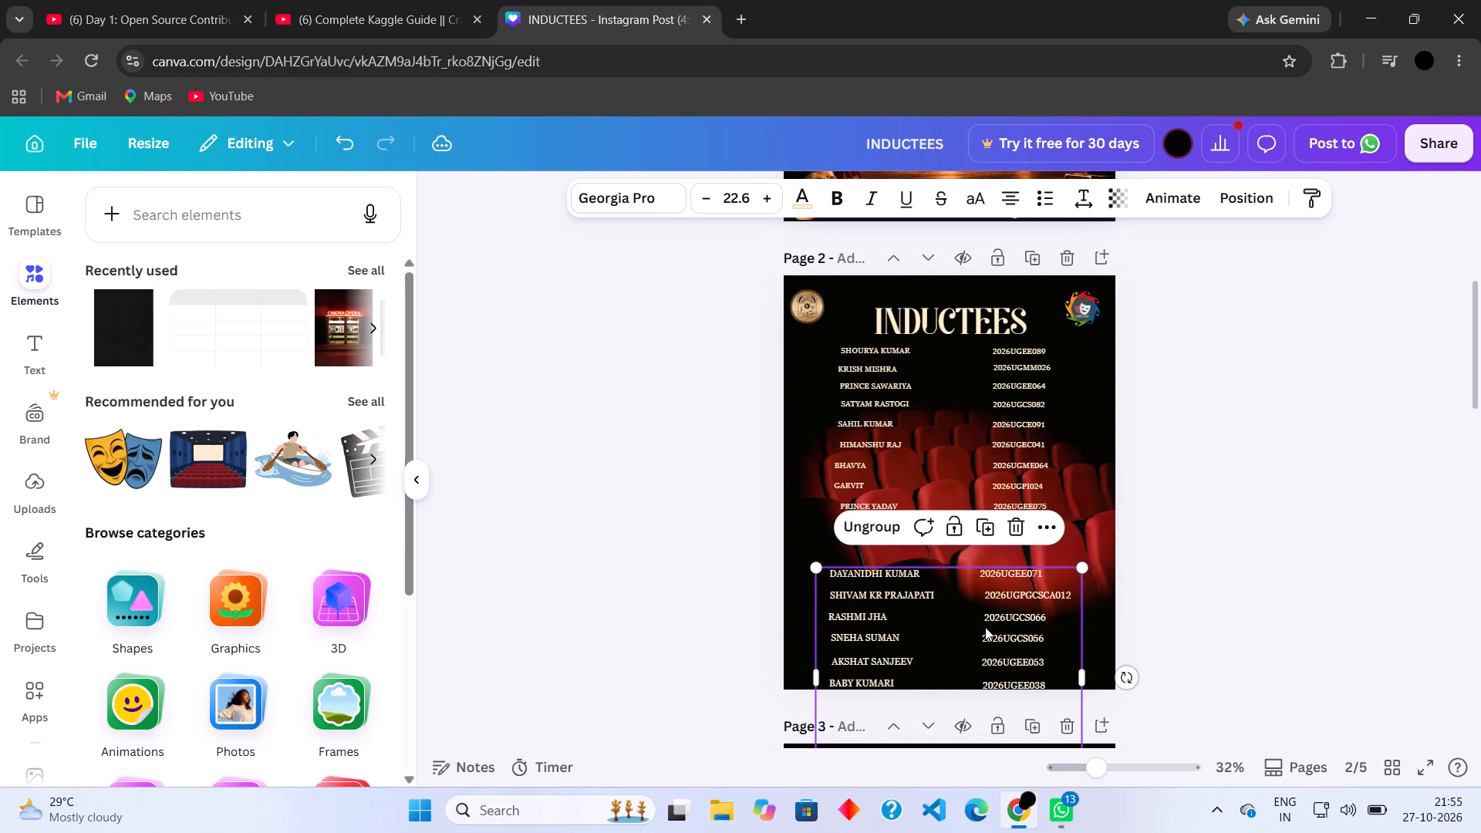
Enlarge the upper list group on page 2 to font size 21.3 and align it above the lower list.
drag(943, 411, 926, 416)
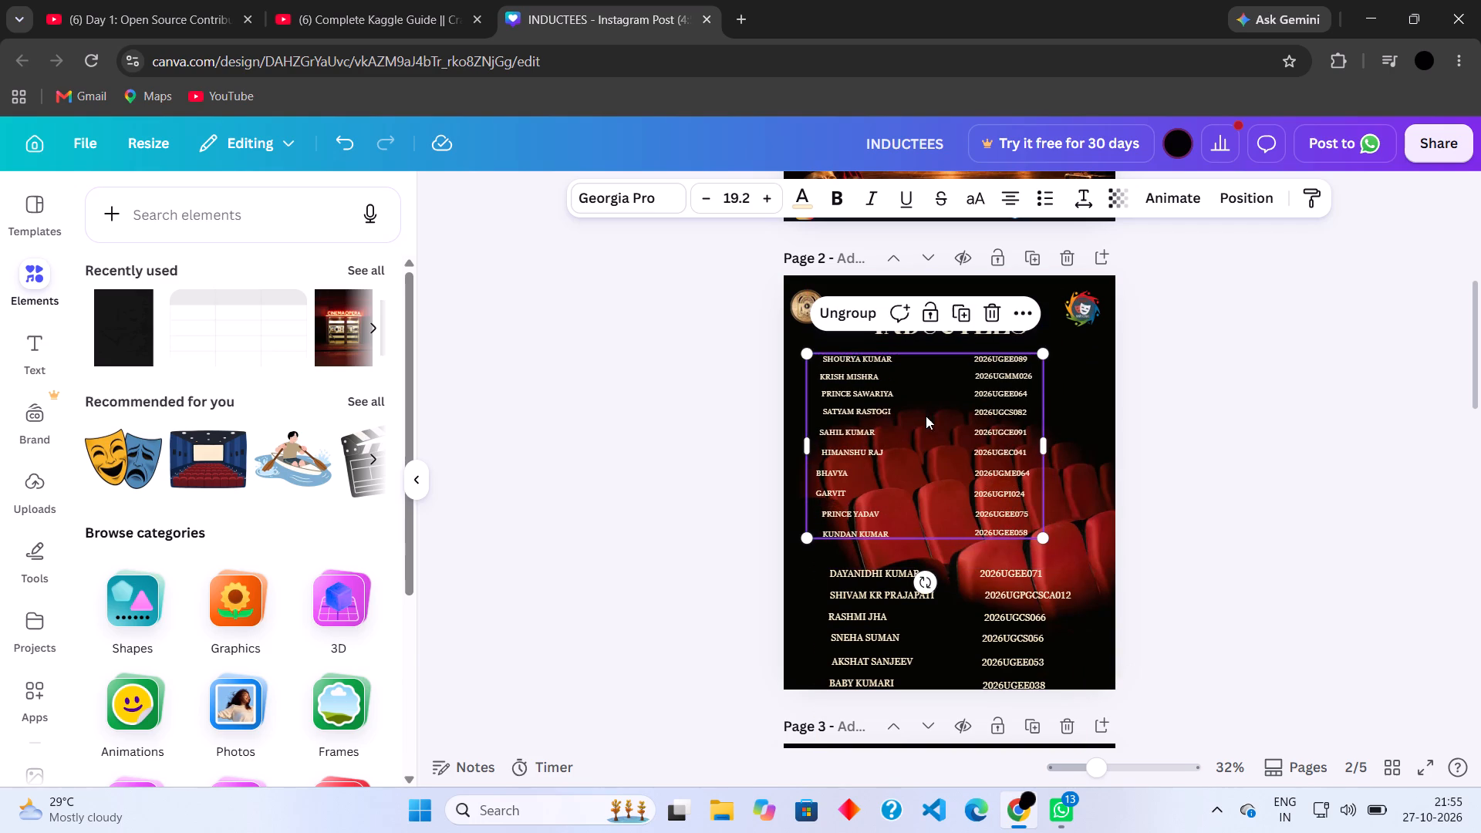
drag(1041, 537, 1077, 546)
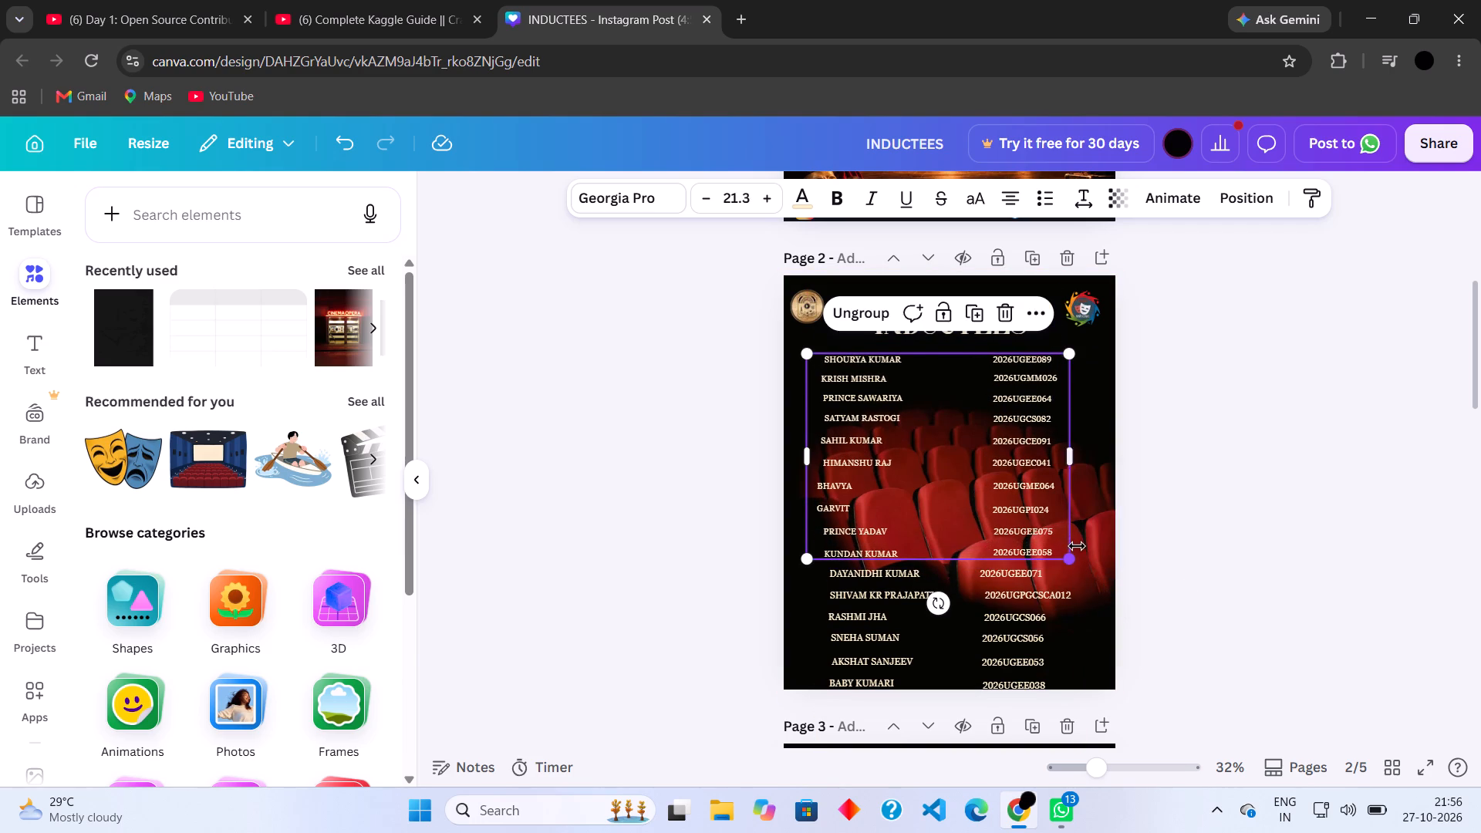
drag(953, 457, 960, 450)
click(1017, 634)
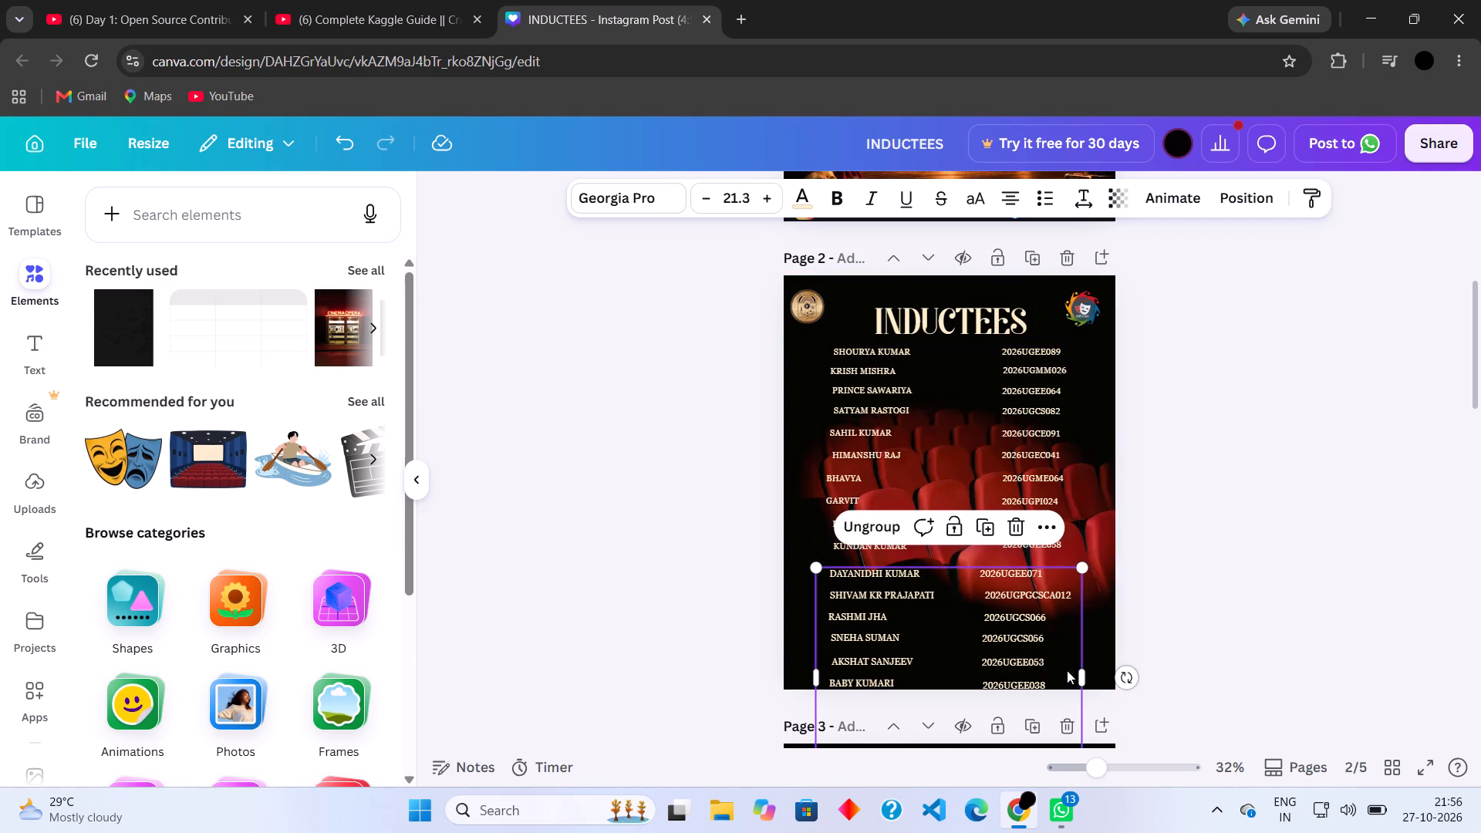
Widen the lower list group on page 2 to about 936 so its ID column lines up with the upper list's.
drag(1079, 677, 1096, 674)
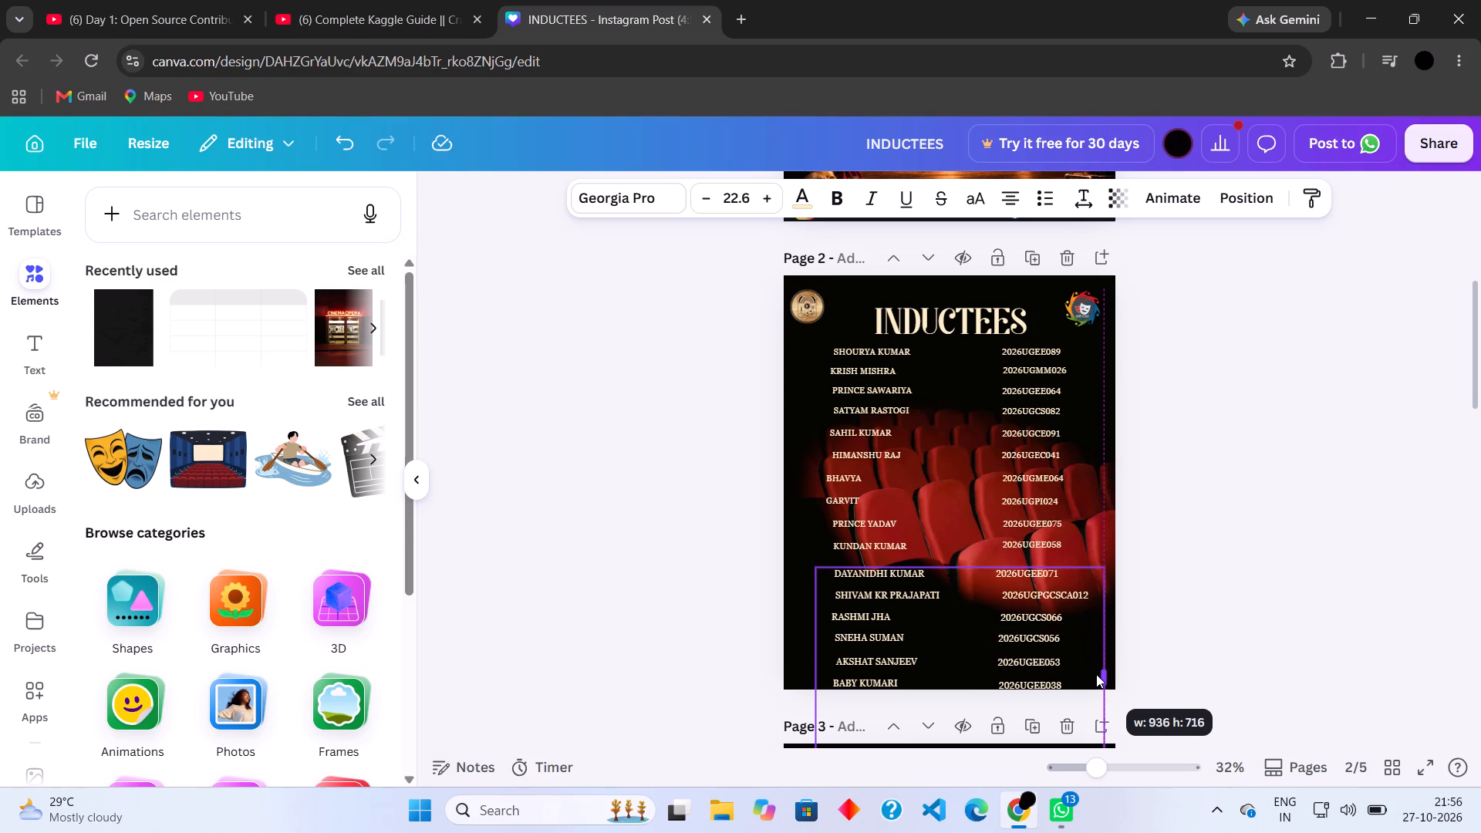
drag(1096, 674, 1095, 674)
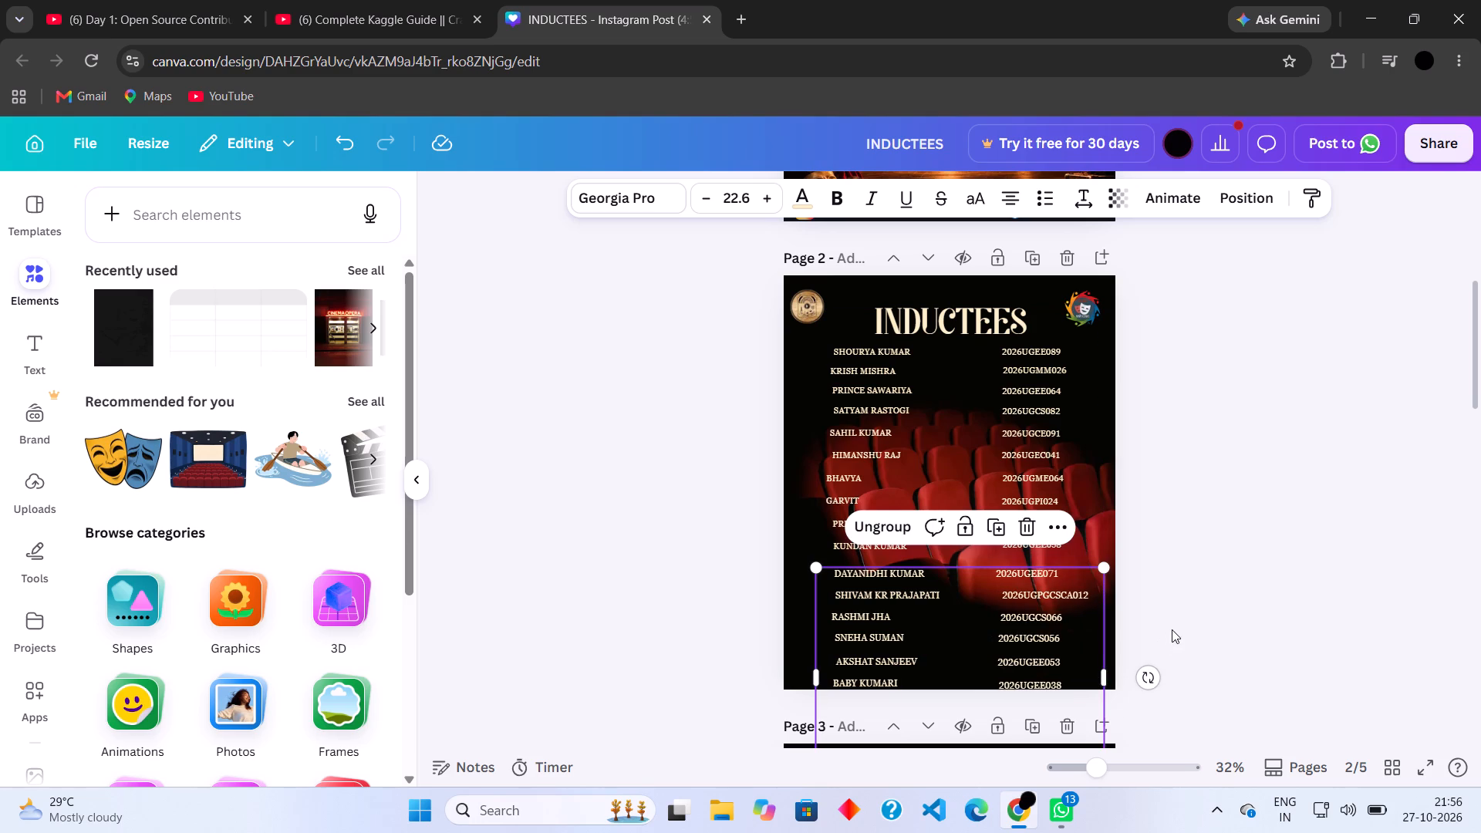
scroll(1172, 629, down, 2)
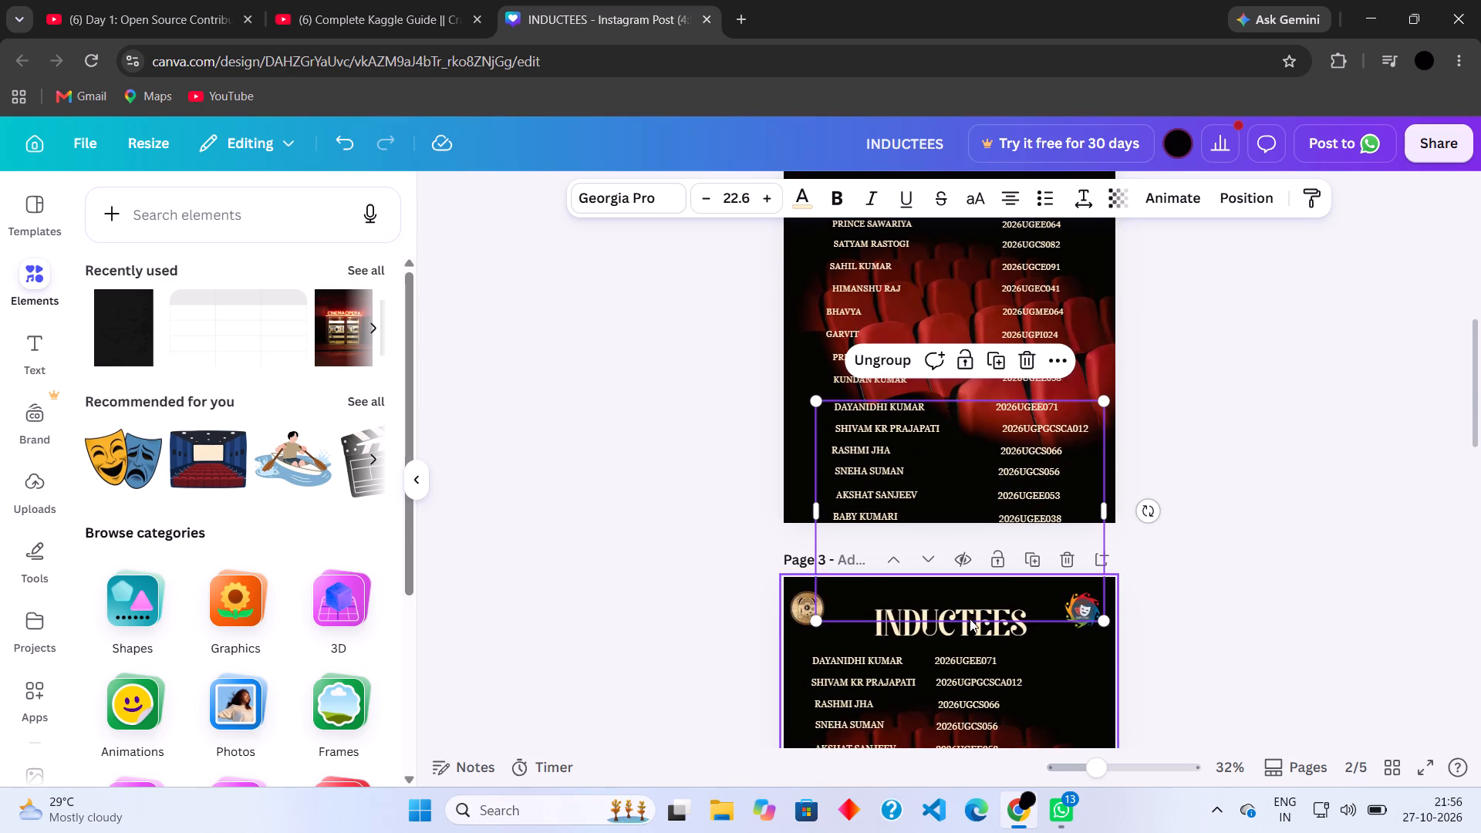
click(1153, 516)
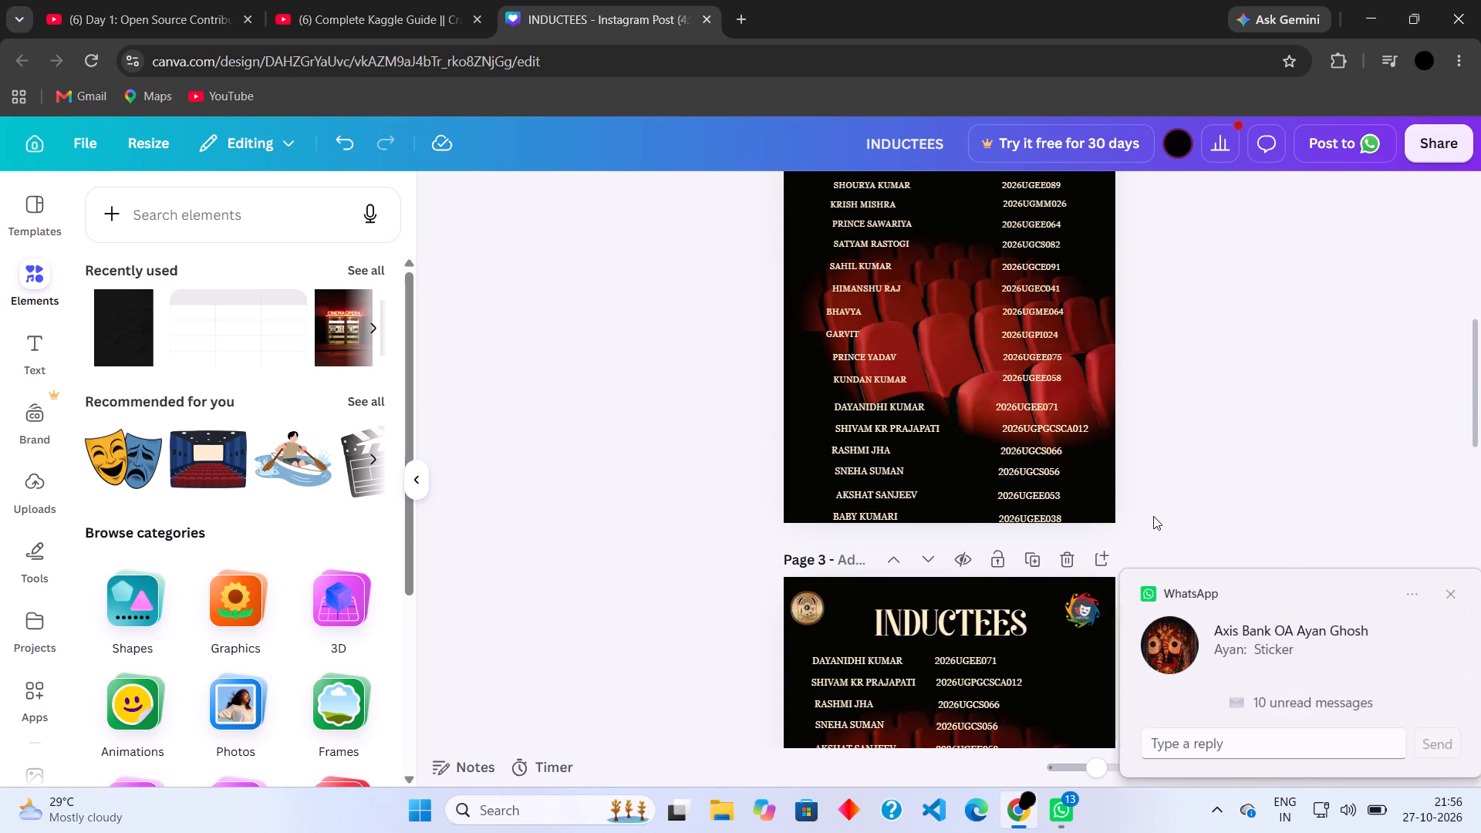
Widen the list group on page 3 to about 953 and centre it horizontally on the page below the title.
scroll(974, 605, down, 1)
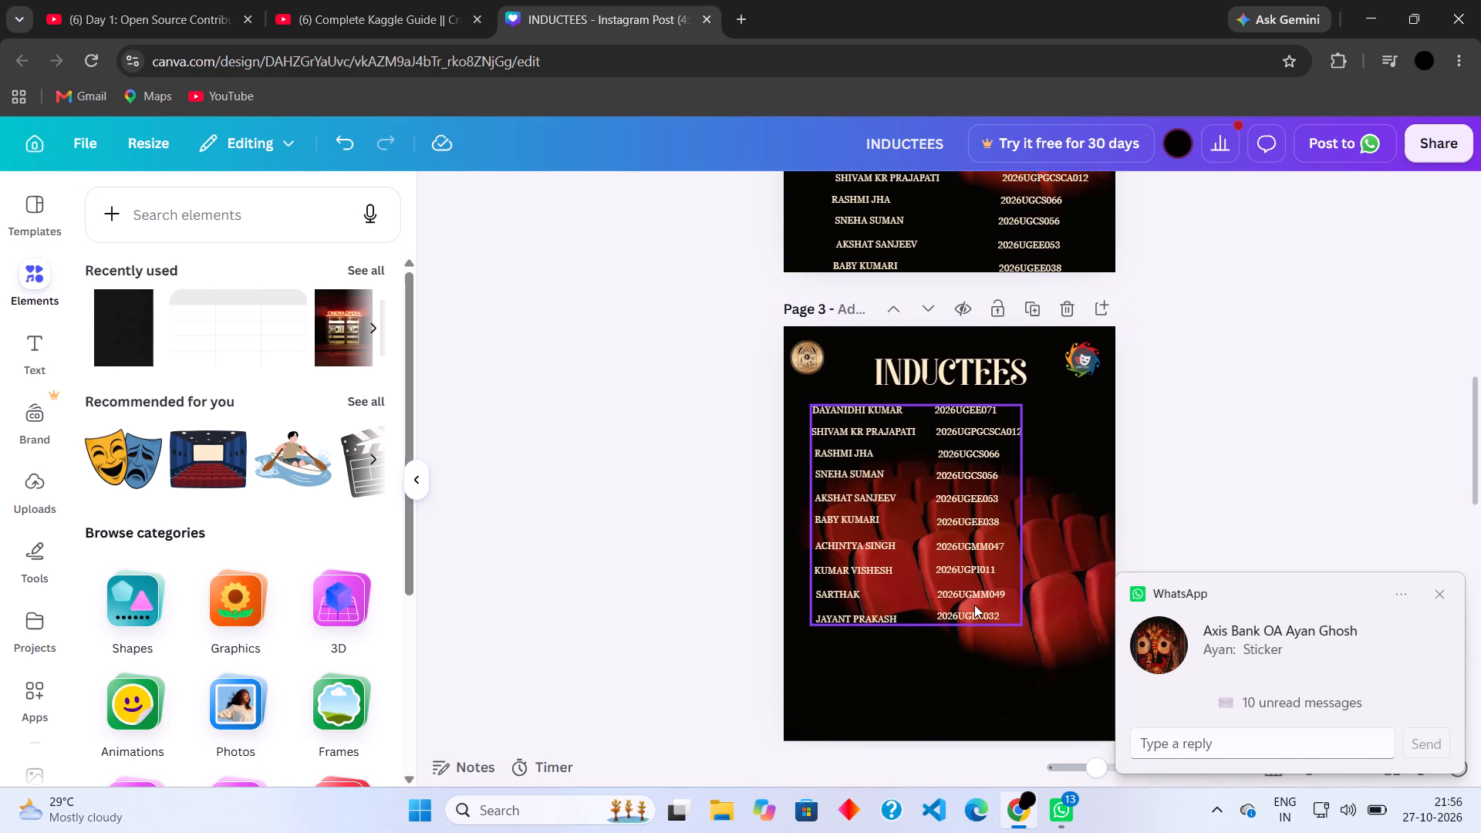
click(952, 557)
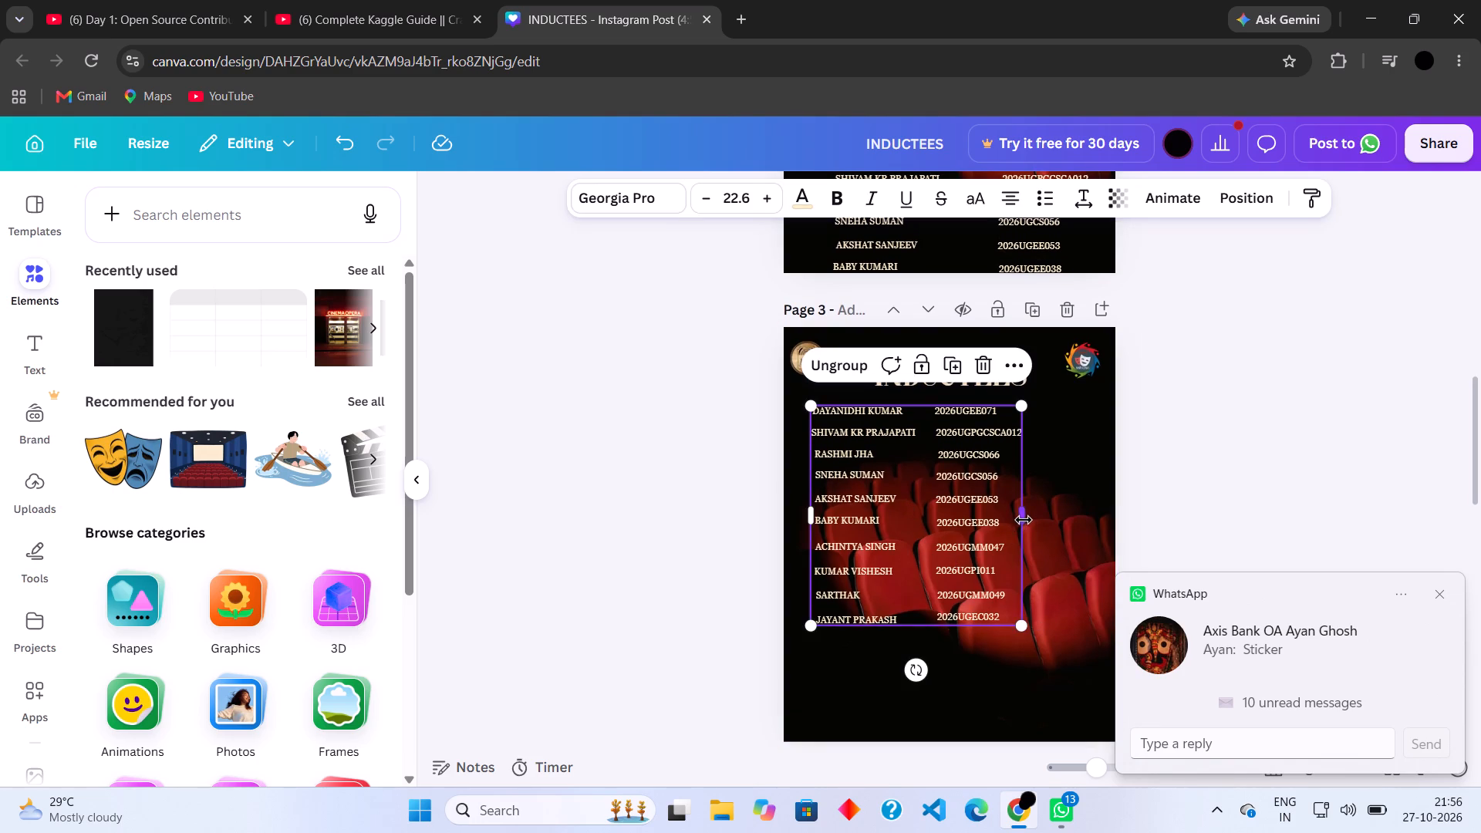
drag(1024, 520, 1100, 517)
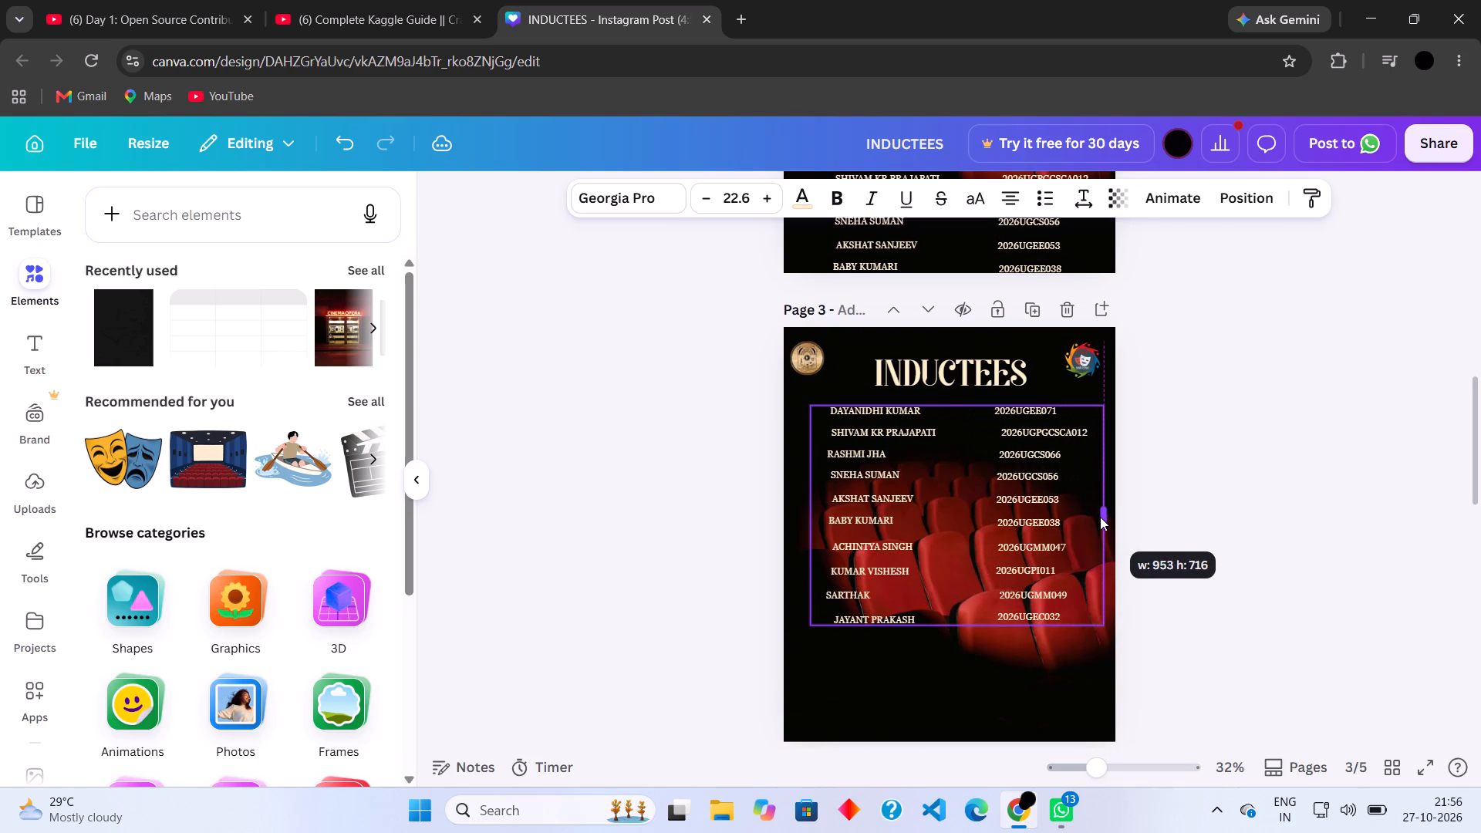
drag(1005, 502, 996, 500)
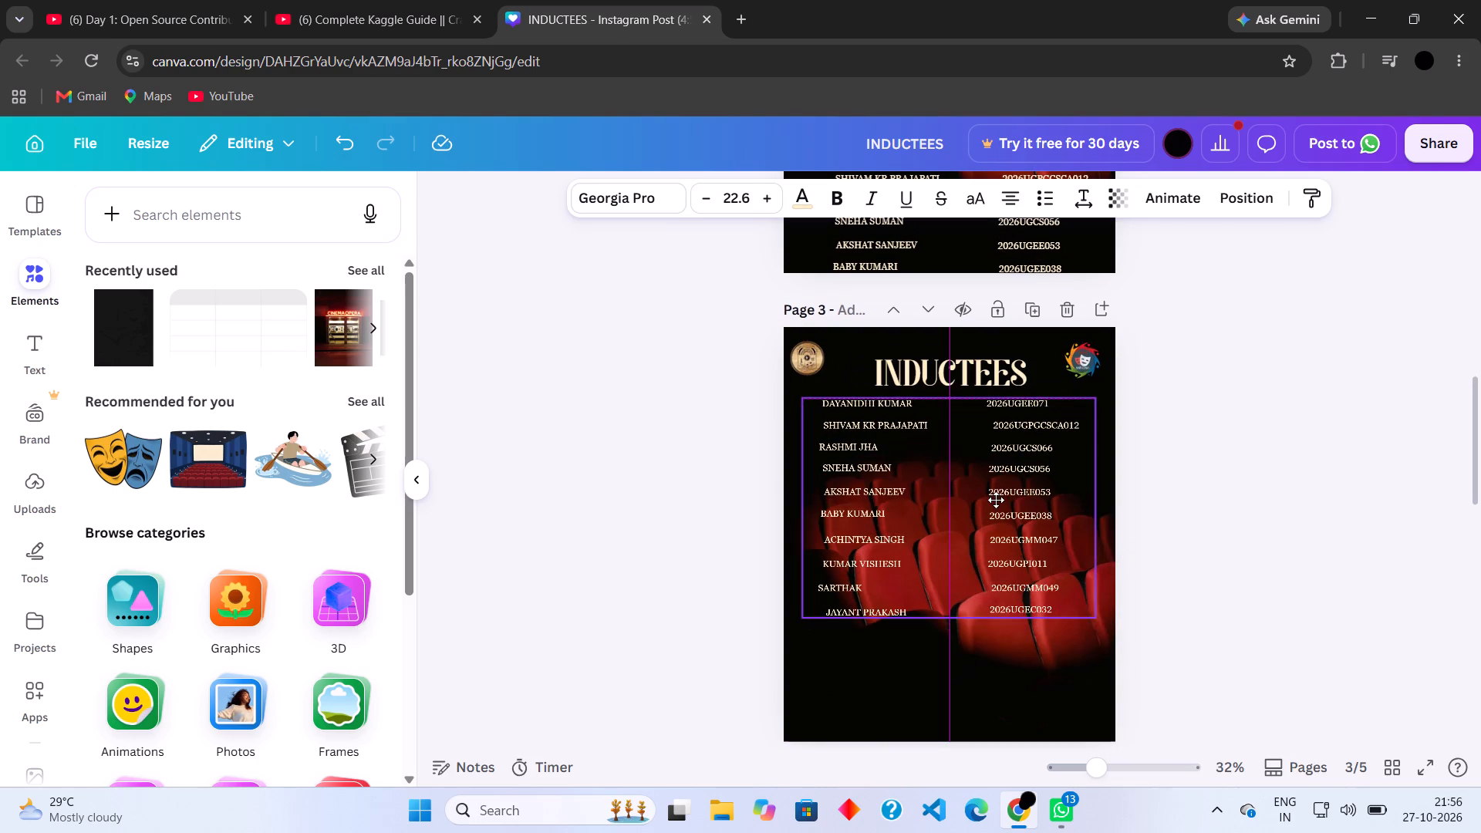
drag(996, 500, 996, 502)
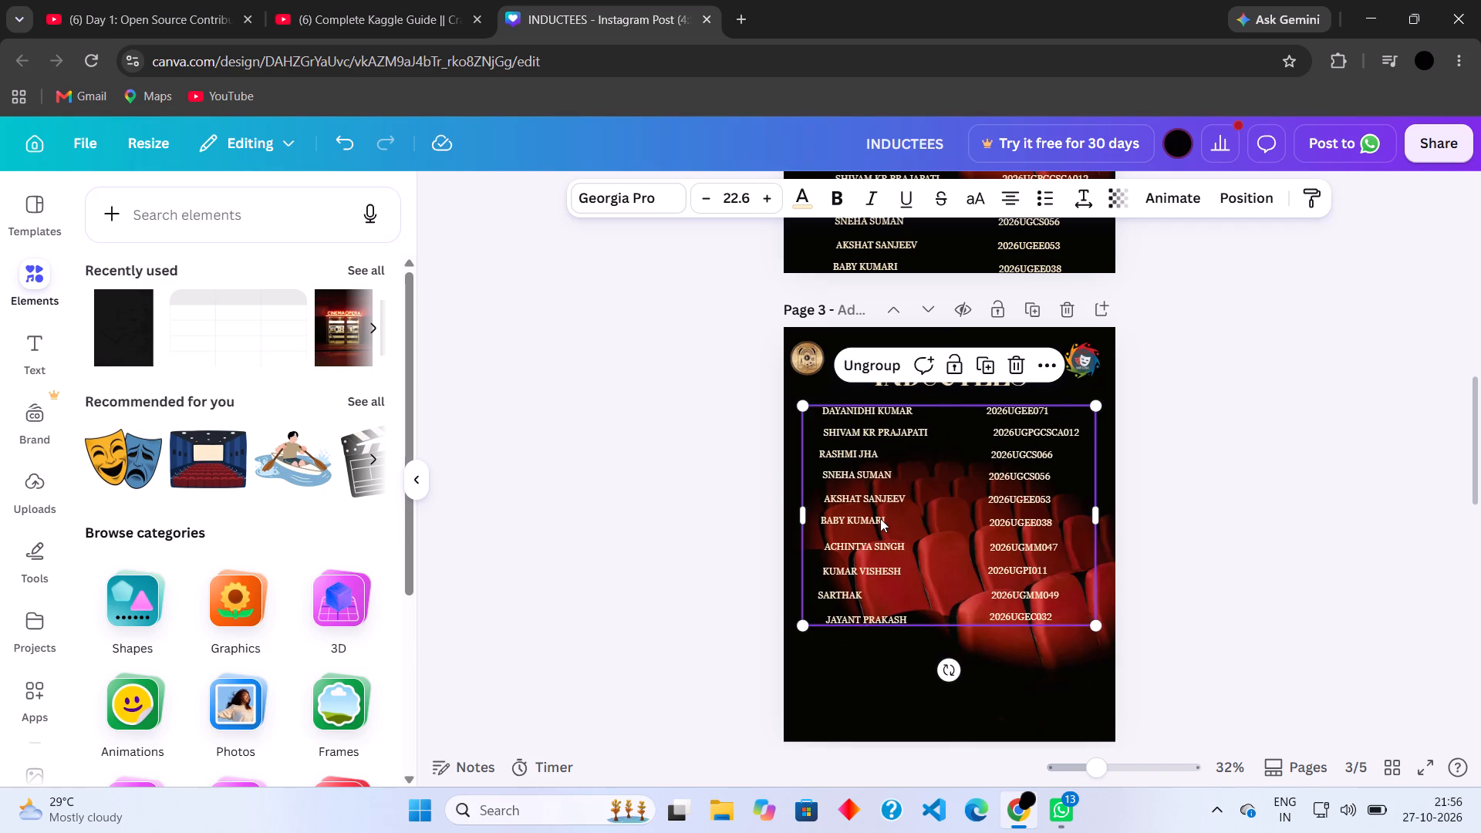
Delete the sixth and fifth names from the page 3 list and ungroup the remaining entries.
click(880, 518)
key(BackSpace)
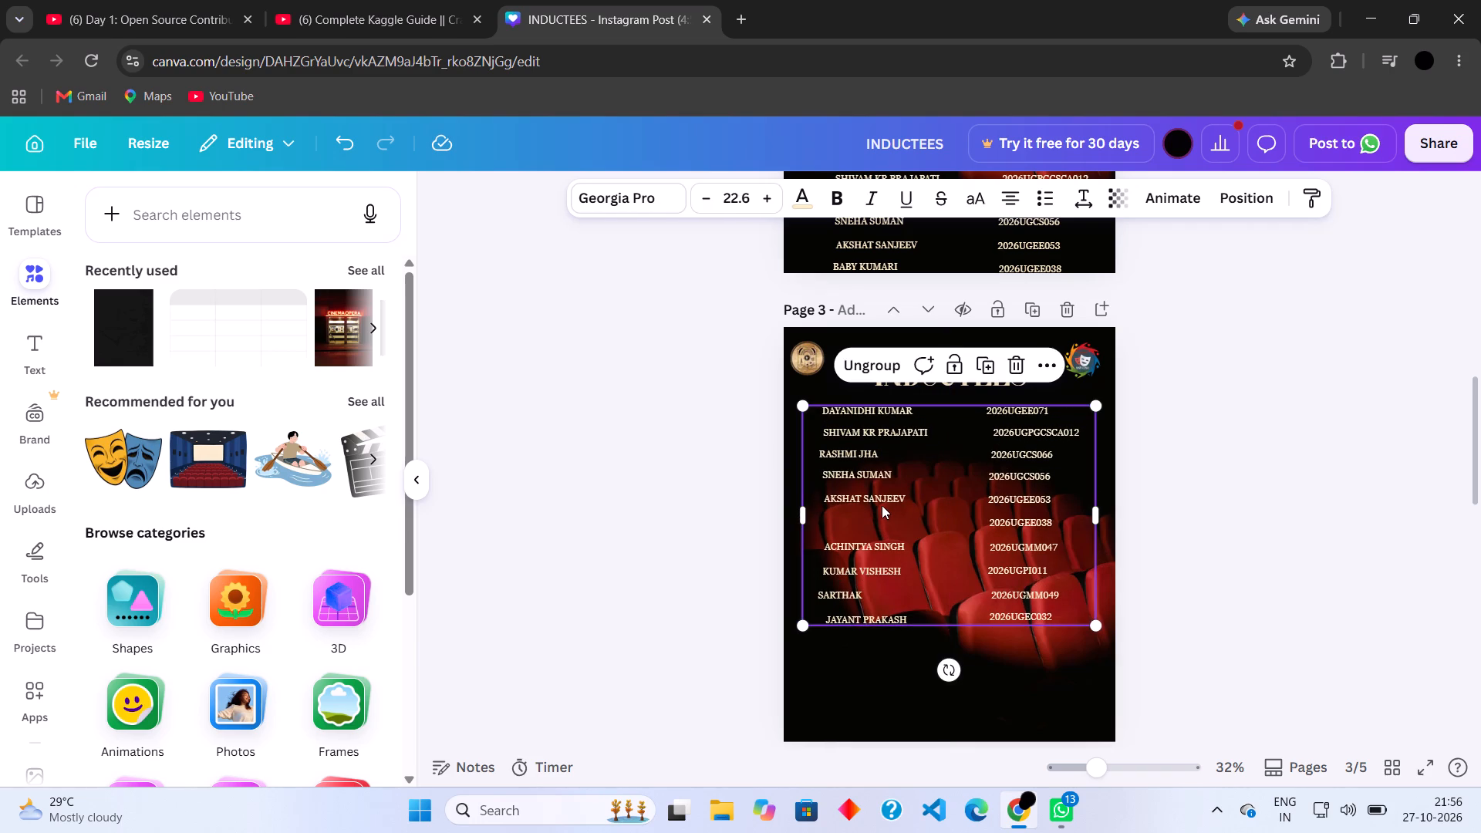
click(889, 494)
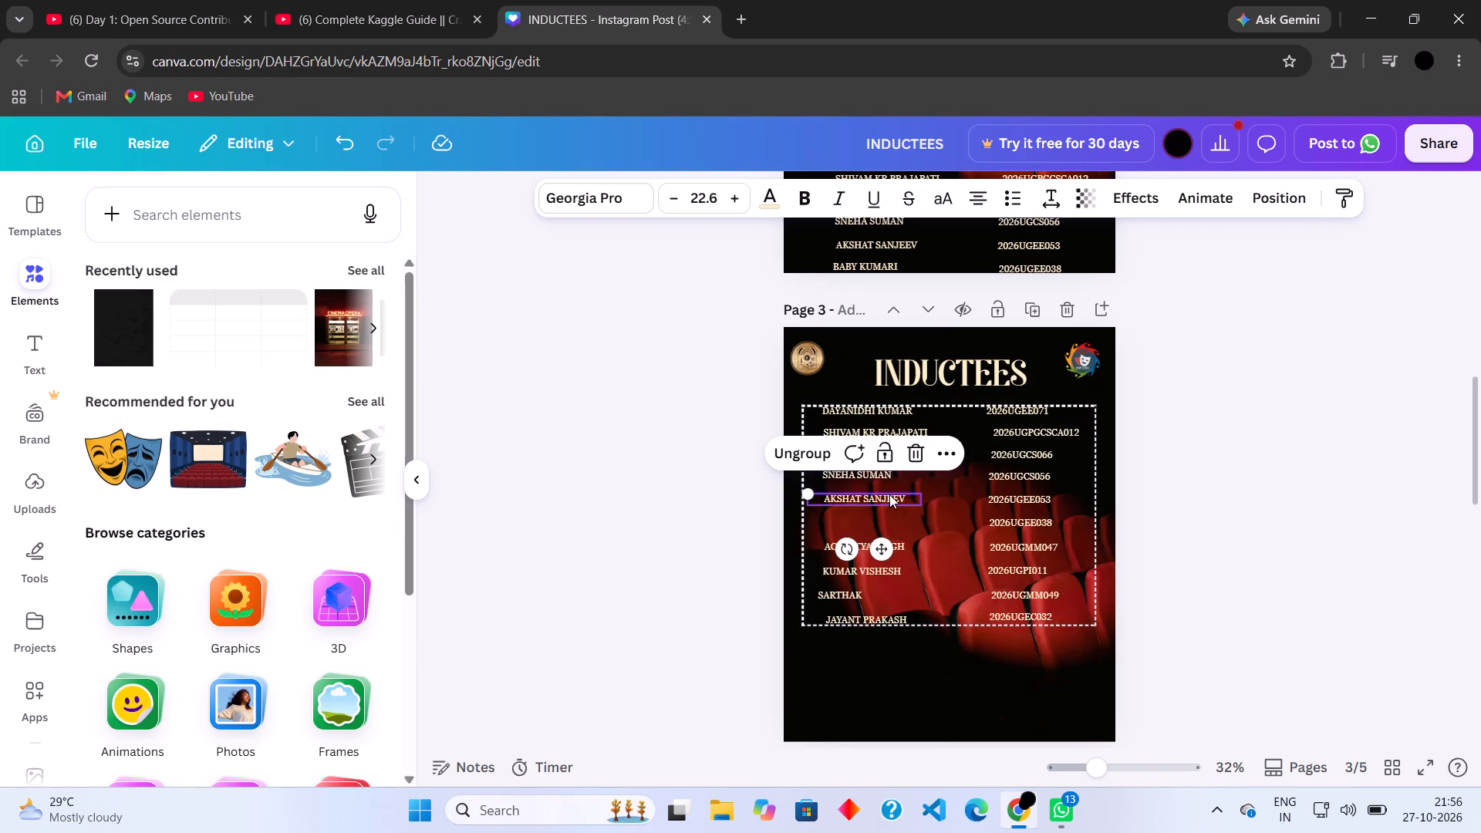
key(BackSpace)
click(879, 369)
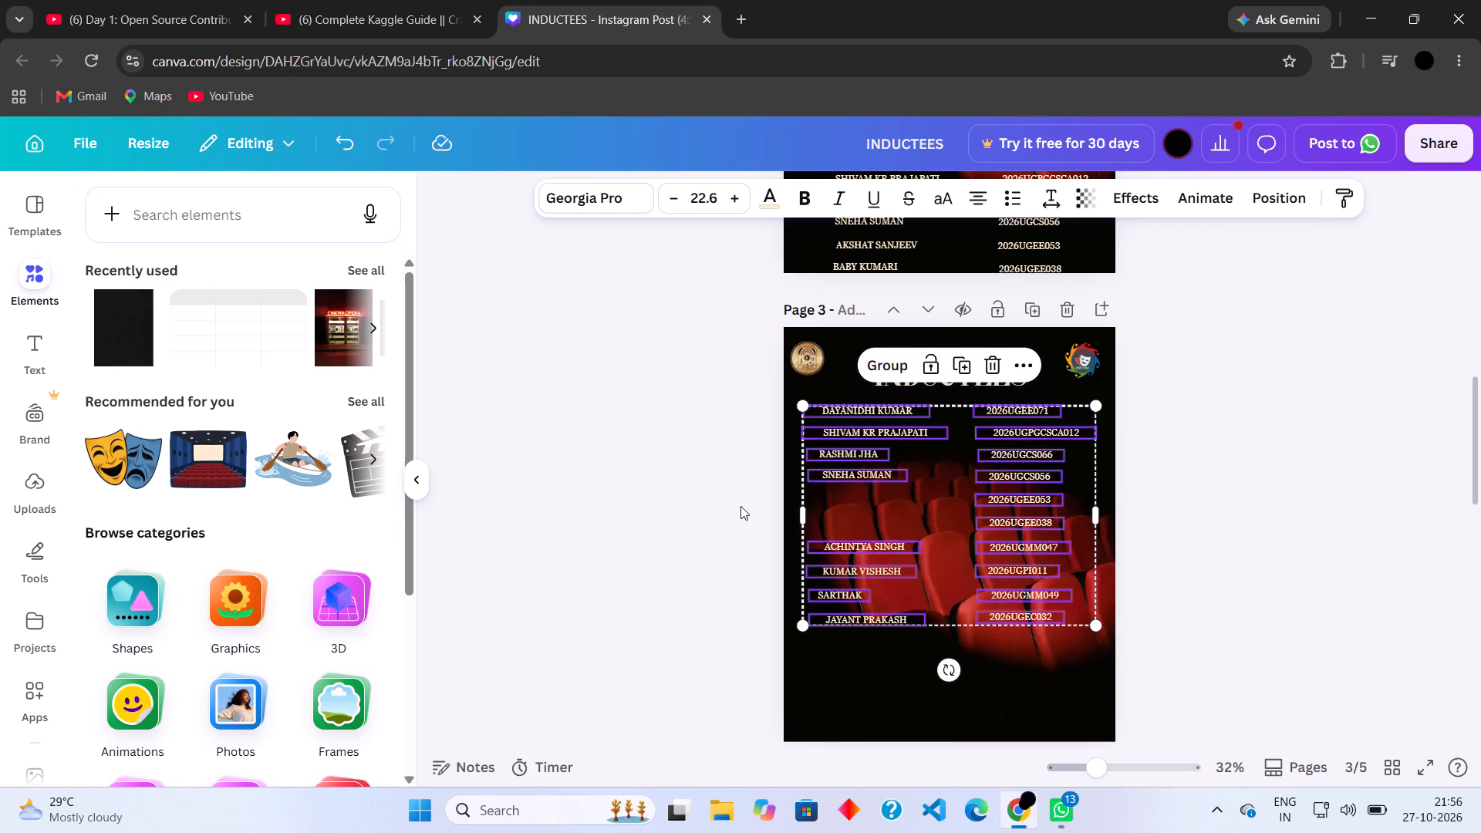
Delete the upper four names and the first six roll numbers on page 3, keeping the bottom four rows.
click(740, 506)
drag(868, 499, 869, 408)
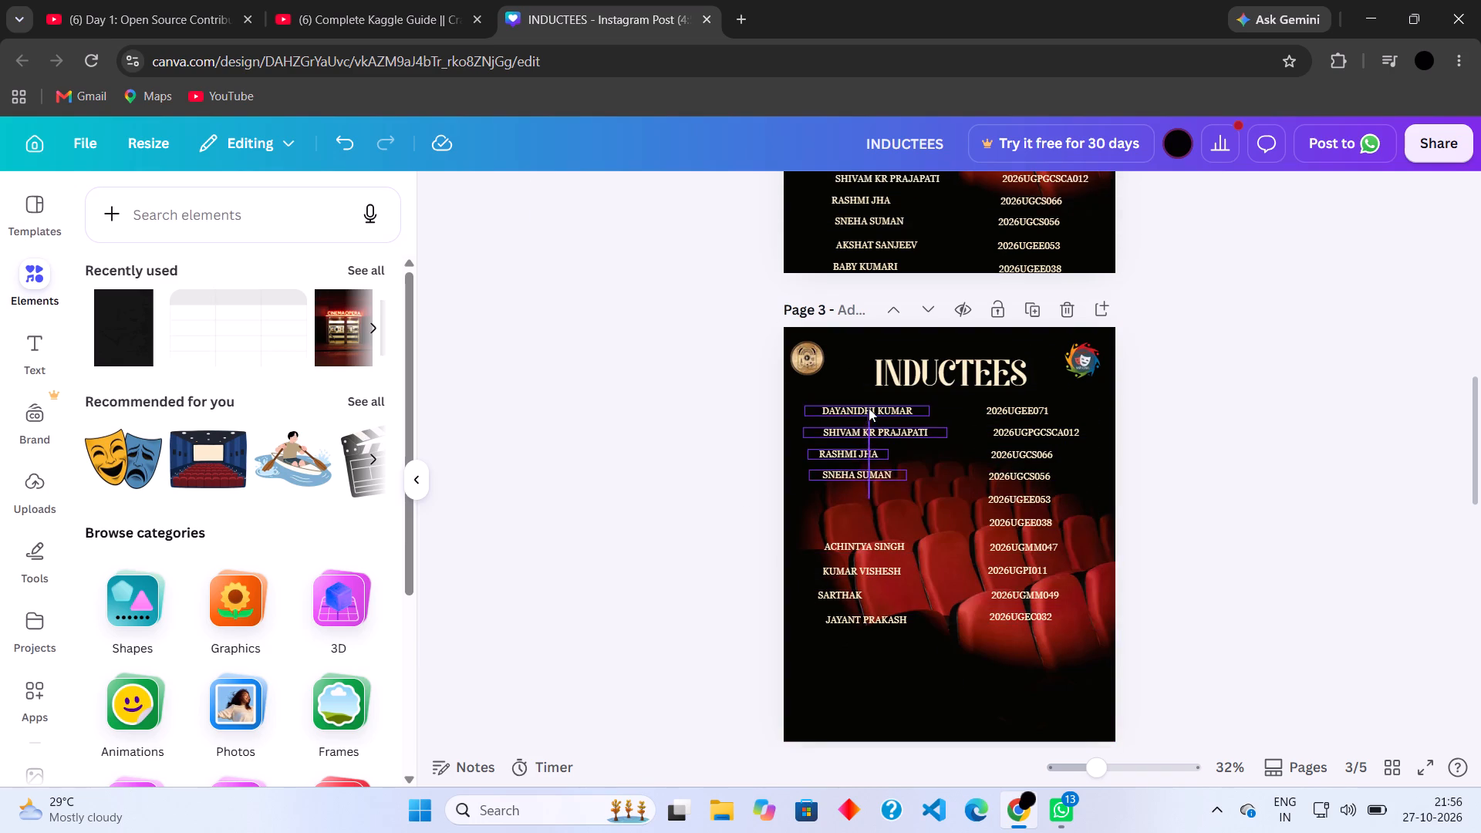
key(BackSpace)
drag(956, 524, 1016, 410)
key(BackSpace)
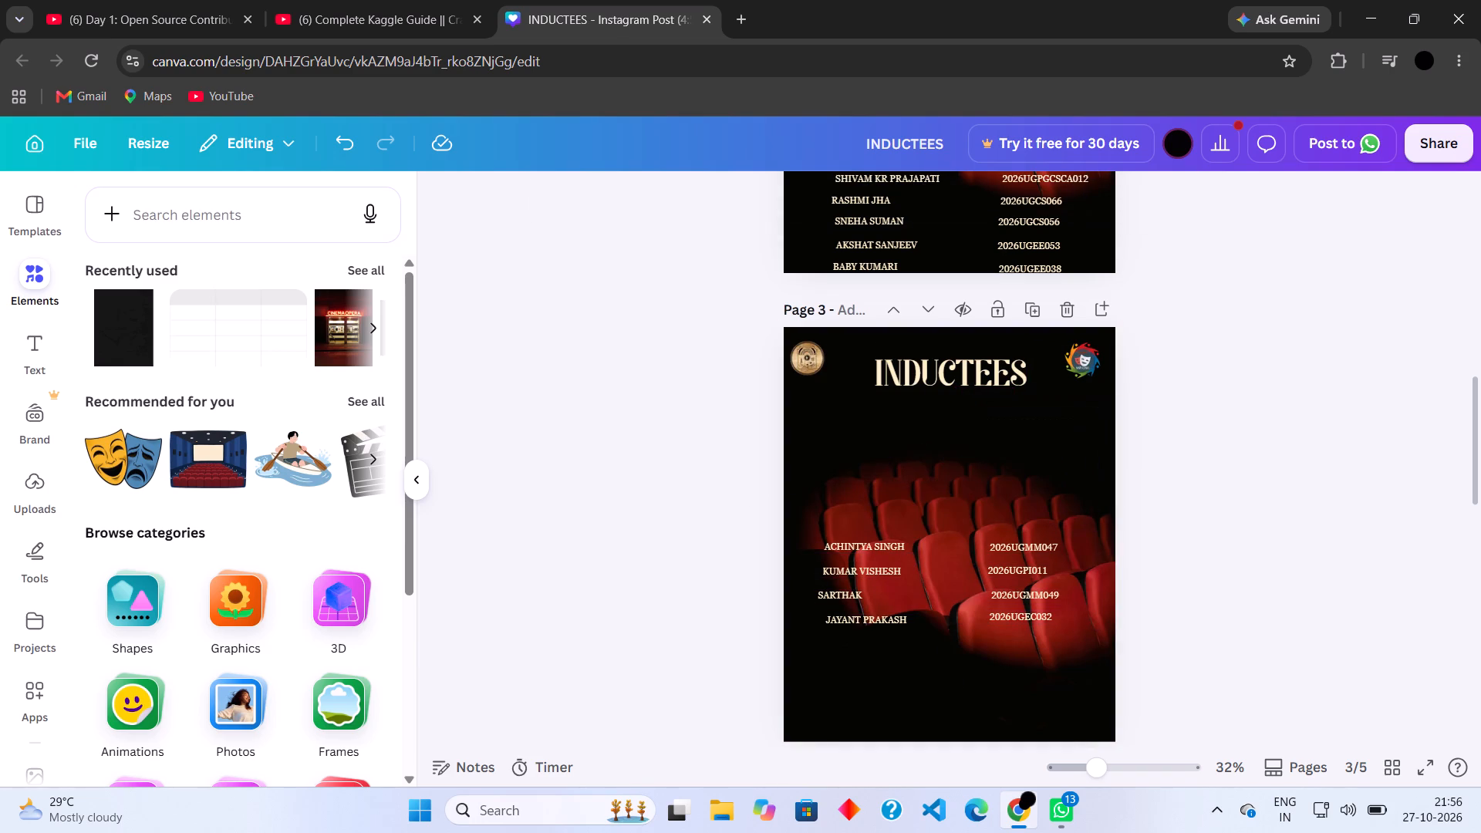
Group the four remaining rows on page 3 and move them up to just beneath the INDUCTEES title.
drag(819, 535, 1041, 627)
click(895, 502)
drag(919, 566, 920, 430)
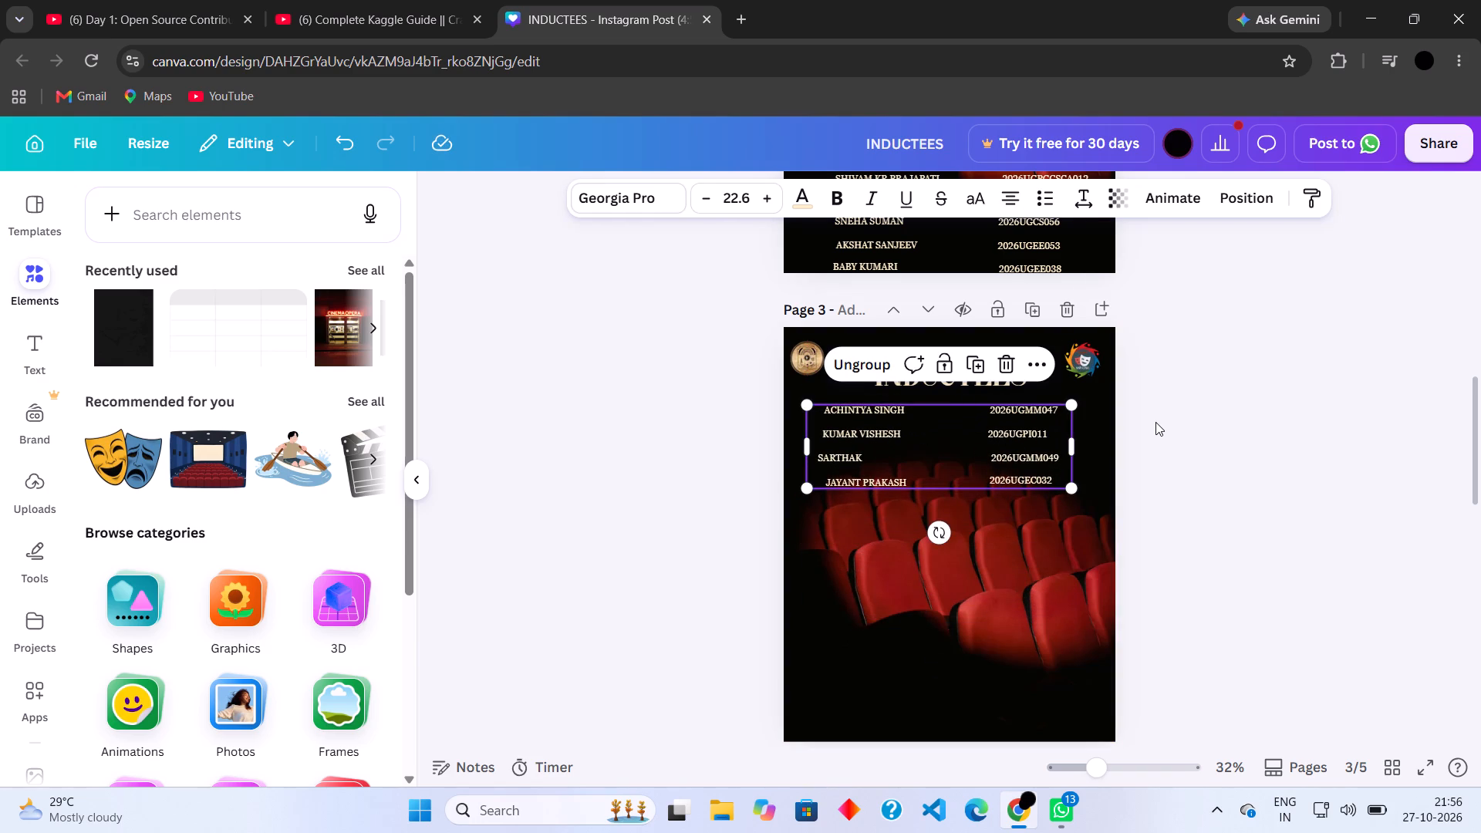
click(1155, 422)
Delete the three light overlays from page 4, leaving its title, logos, list and seat background.
scroll(1155, 422, down, 3)
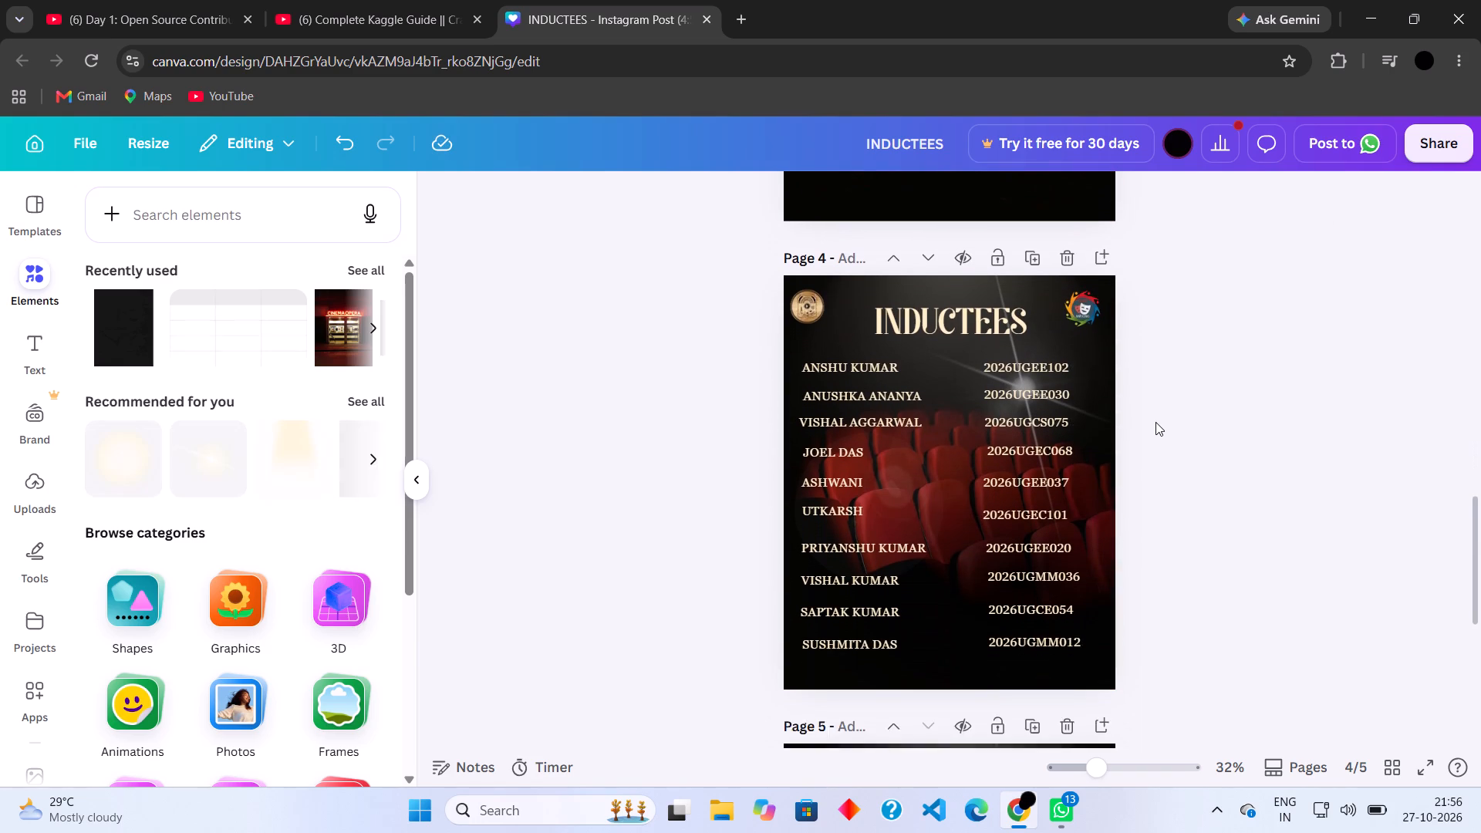
scroll(1155, 422, down, 2)
click(855, 374)
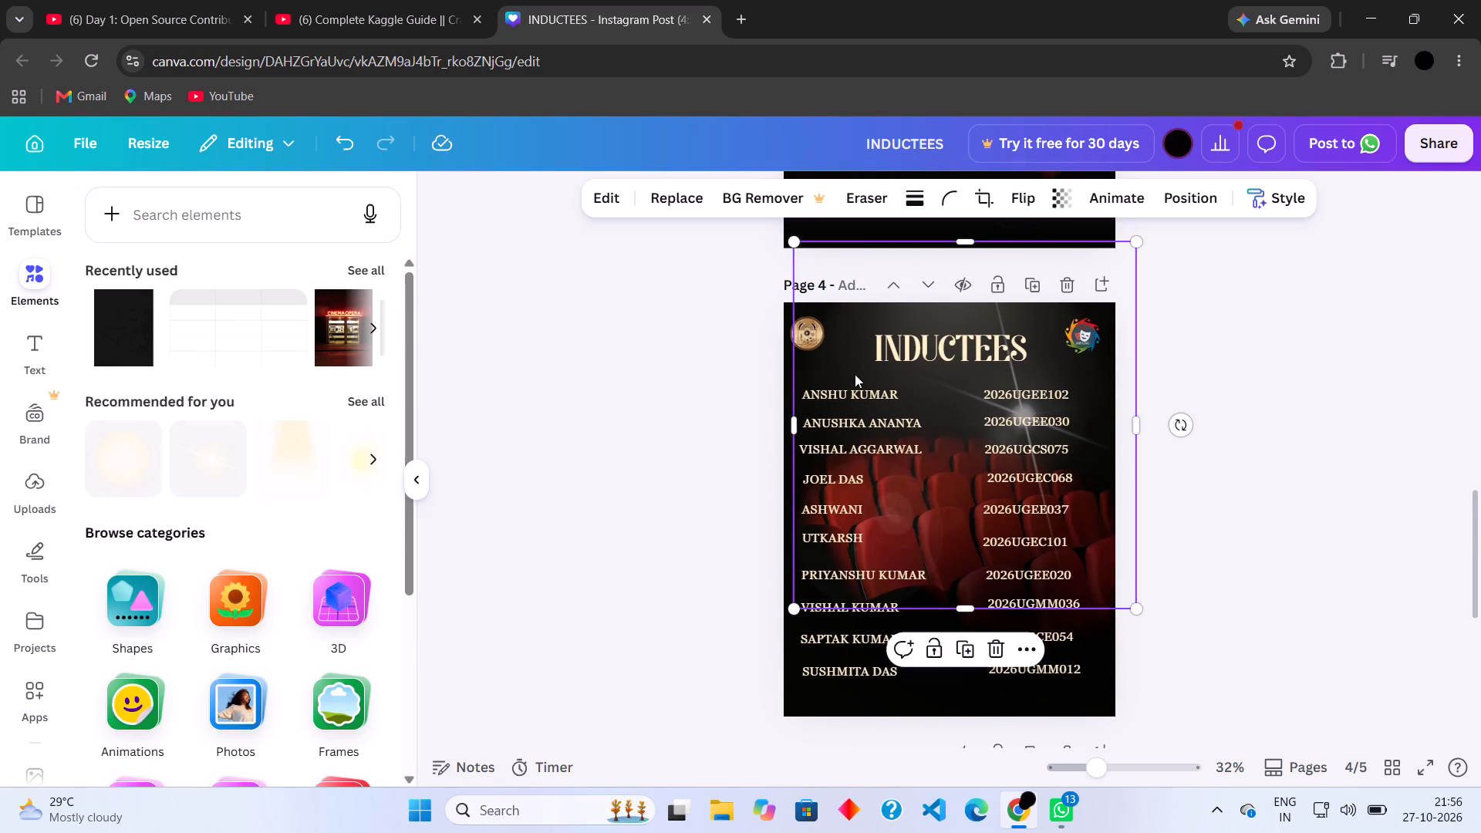
key(BackSpace)
click(940, 690)
key(BackSpace)
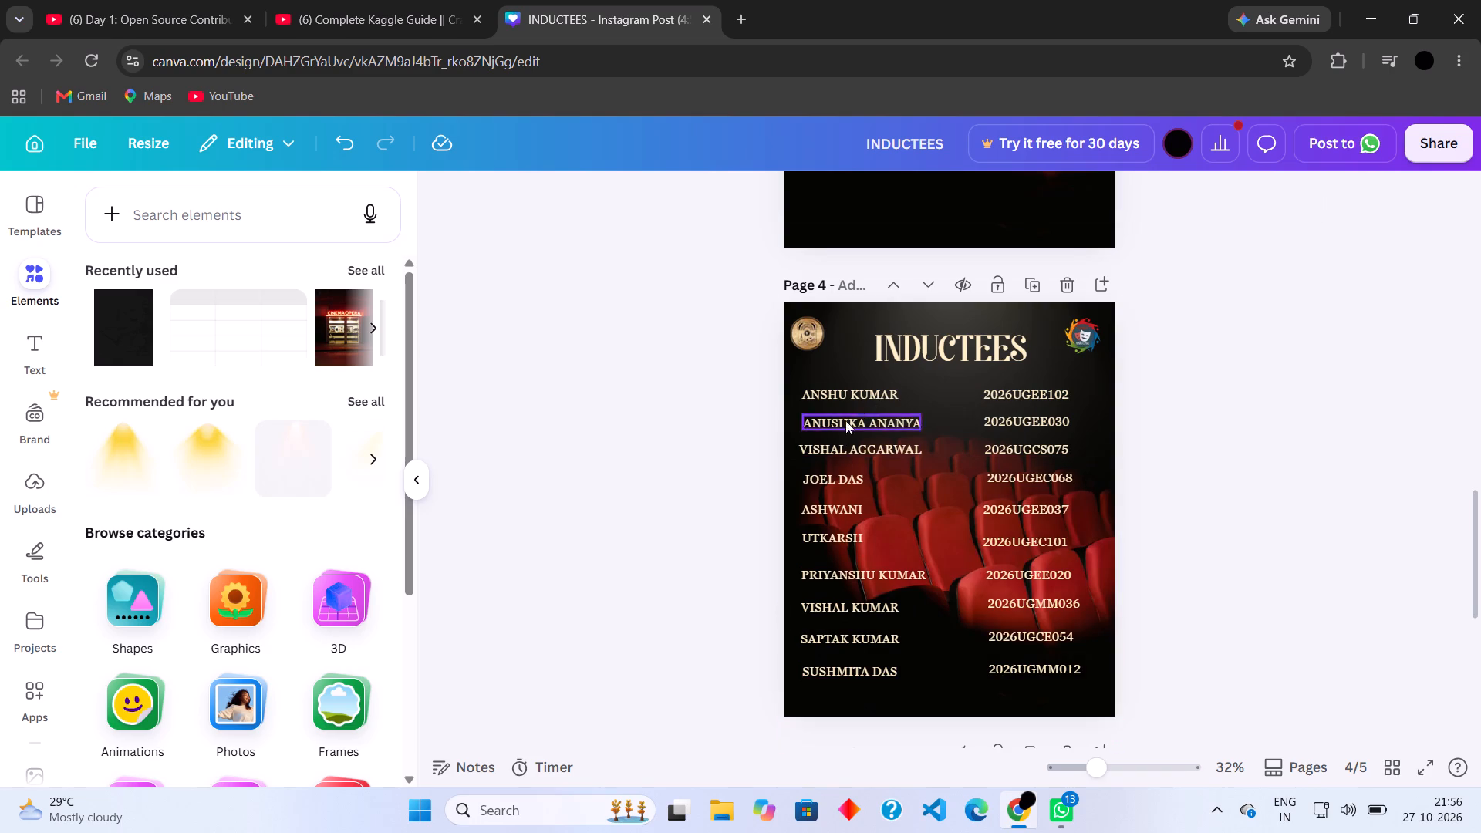
click(869, 376)
key(BackSpace)
Group all ten name and roll-number rows on page 4 and paste a copy of the group onto page 3.
drag(789, 384, 1075, 674)
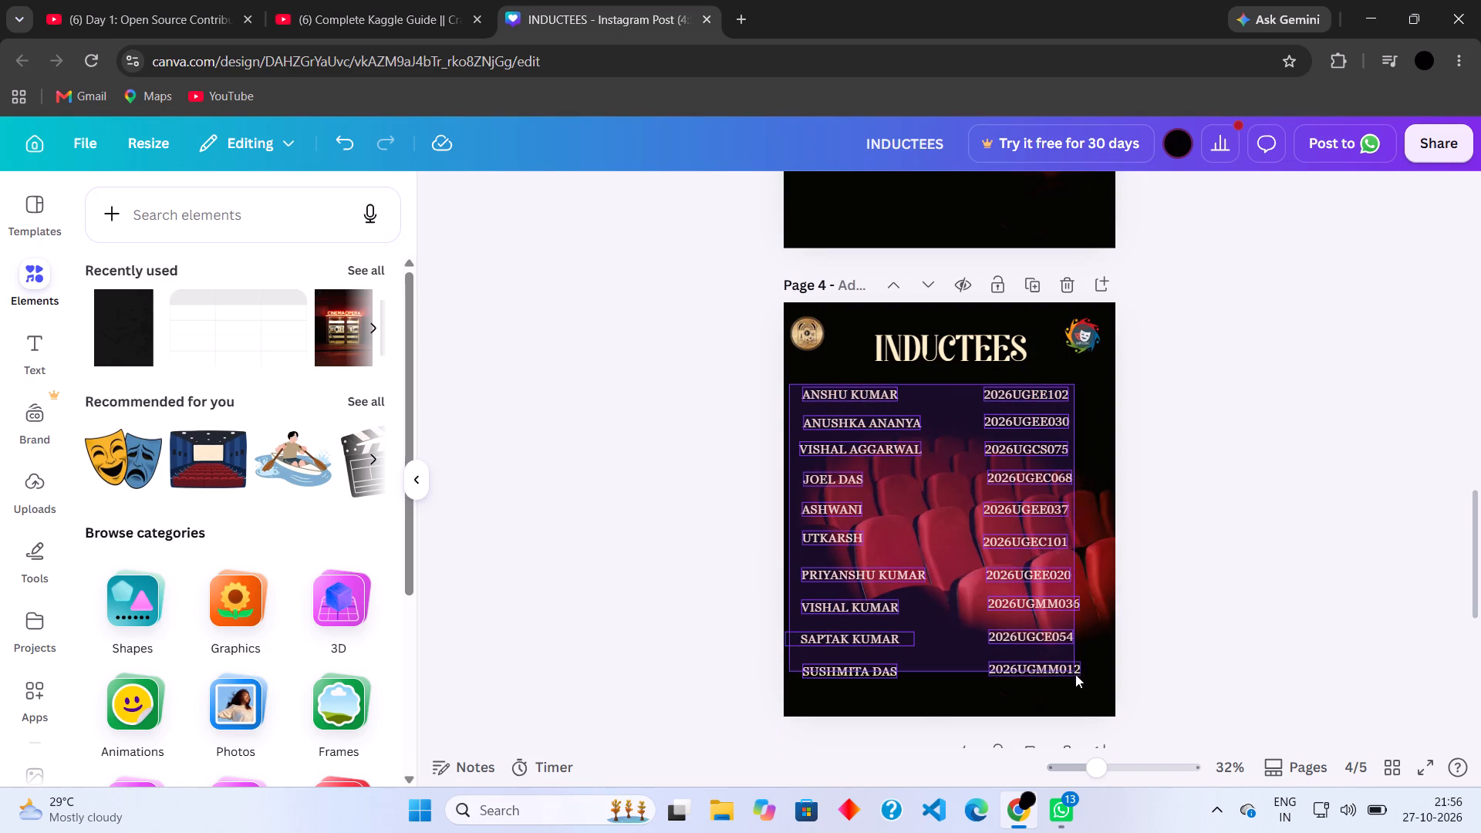
drag(1075, 674, 1085, 678)
click(893, 347)
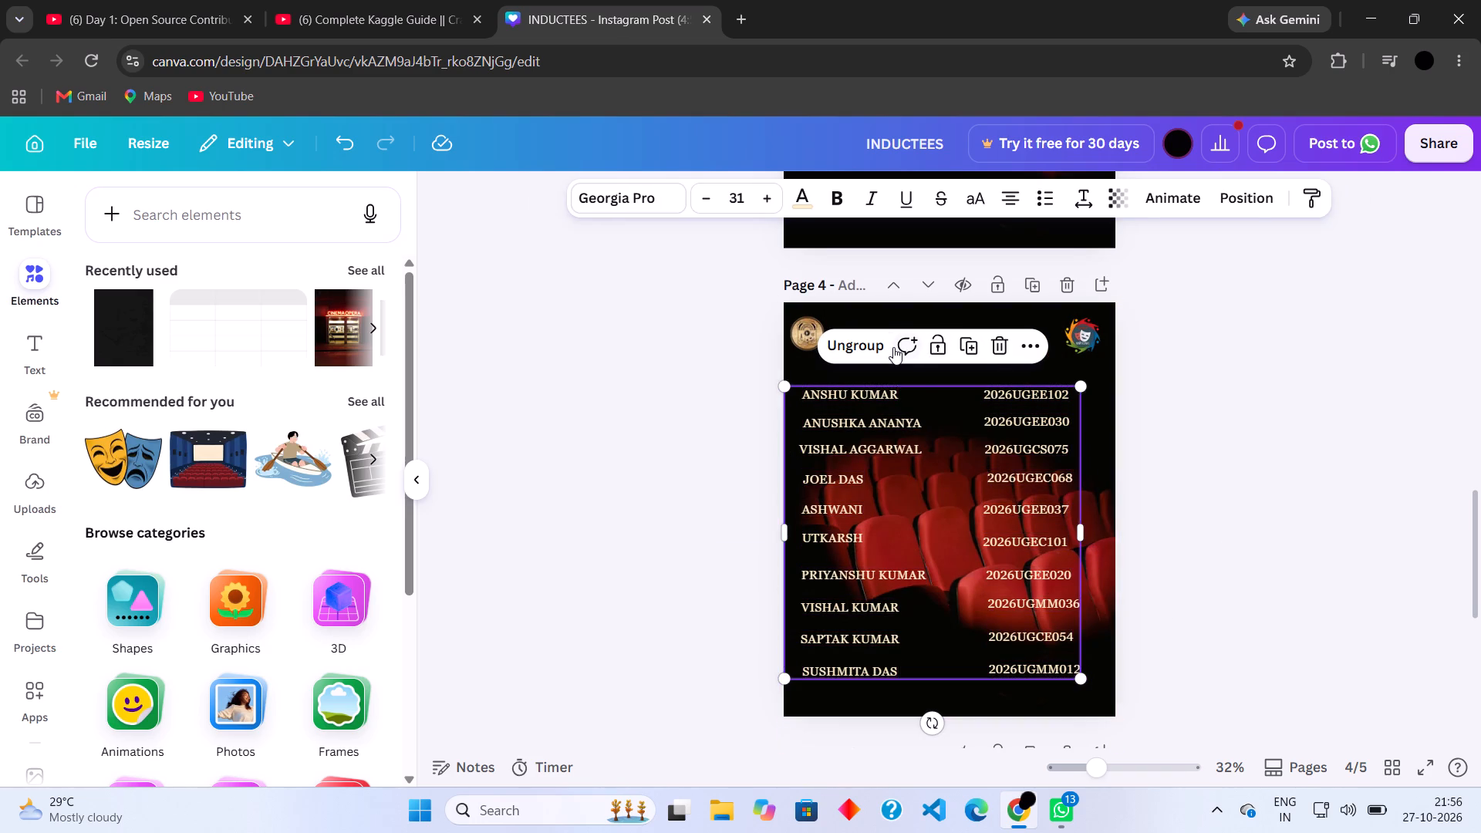
key(ctrl+c)
scroll(925, 463, up, 2)
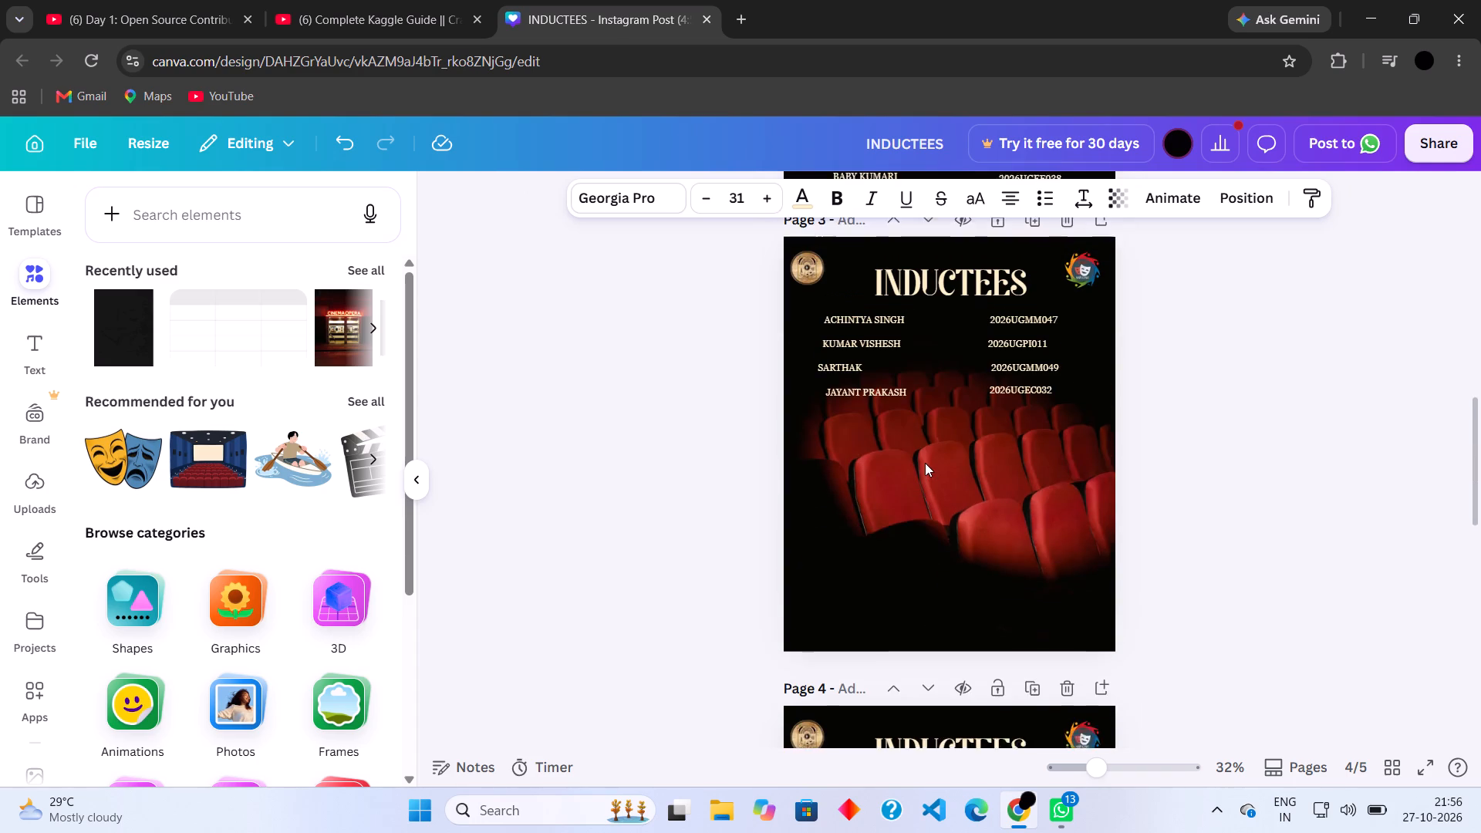
scroll(925, 463, up, 2)
key(ctrl+v)
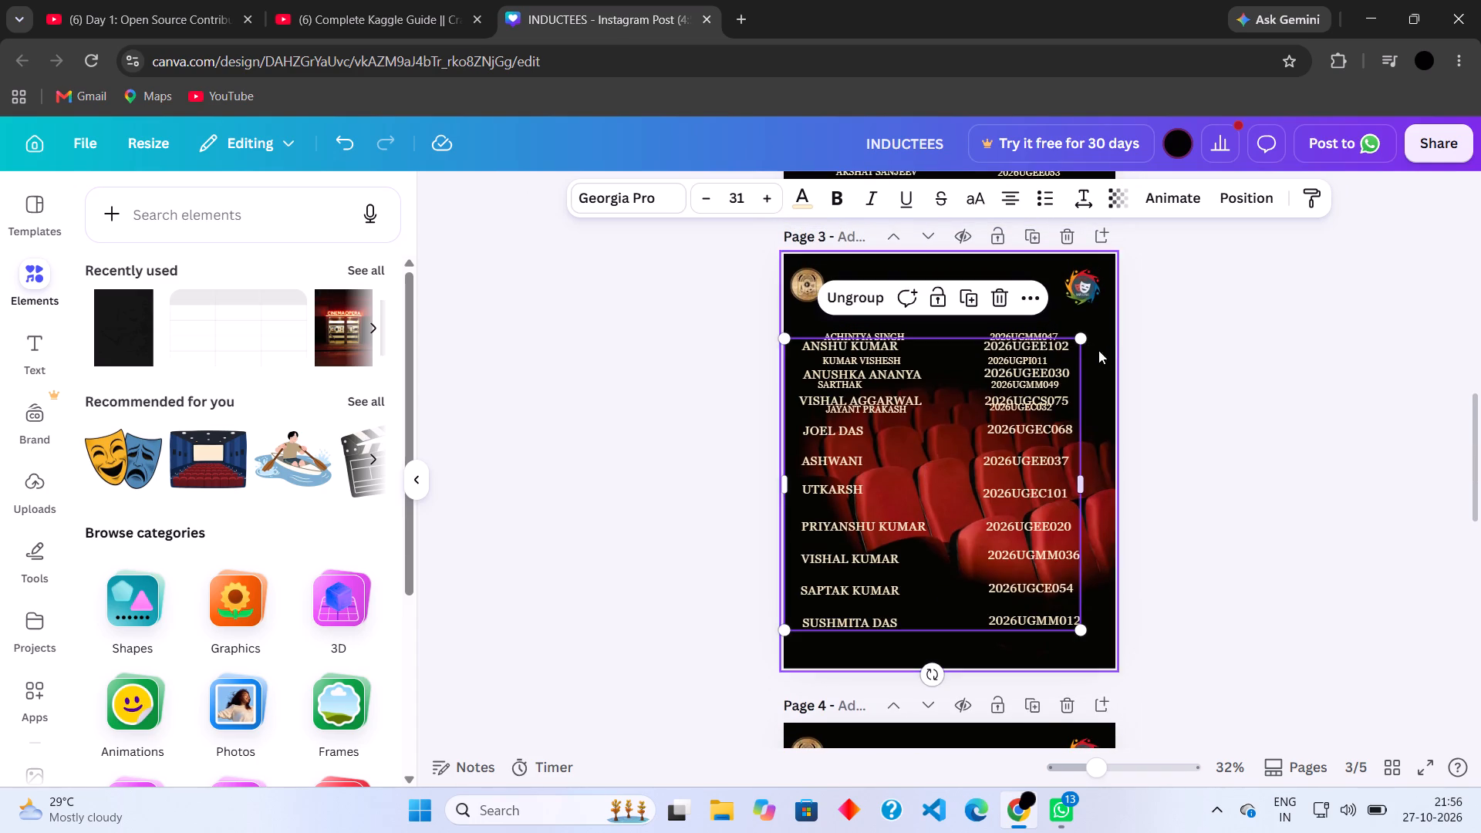
Shrink the pasted ten-row group on page 3 to font size 19.9, place it beneath the upper four rows and widen it.
drag(1082, 336, 991, 450)
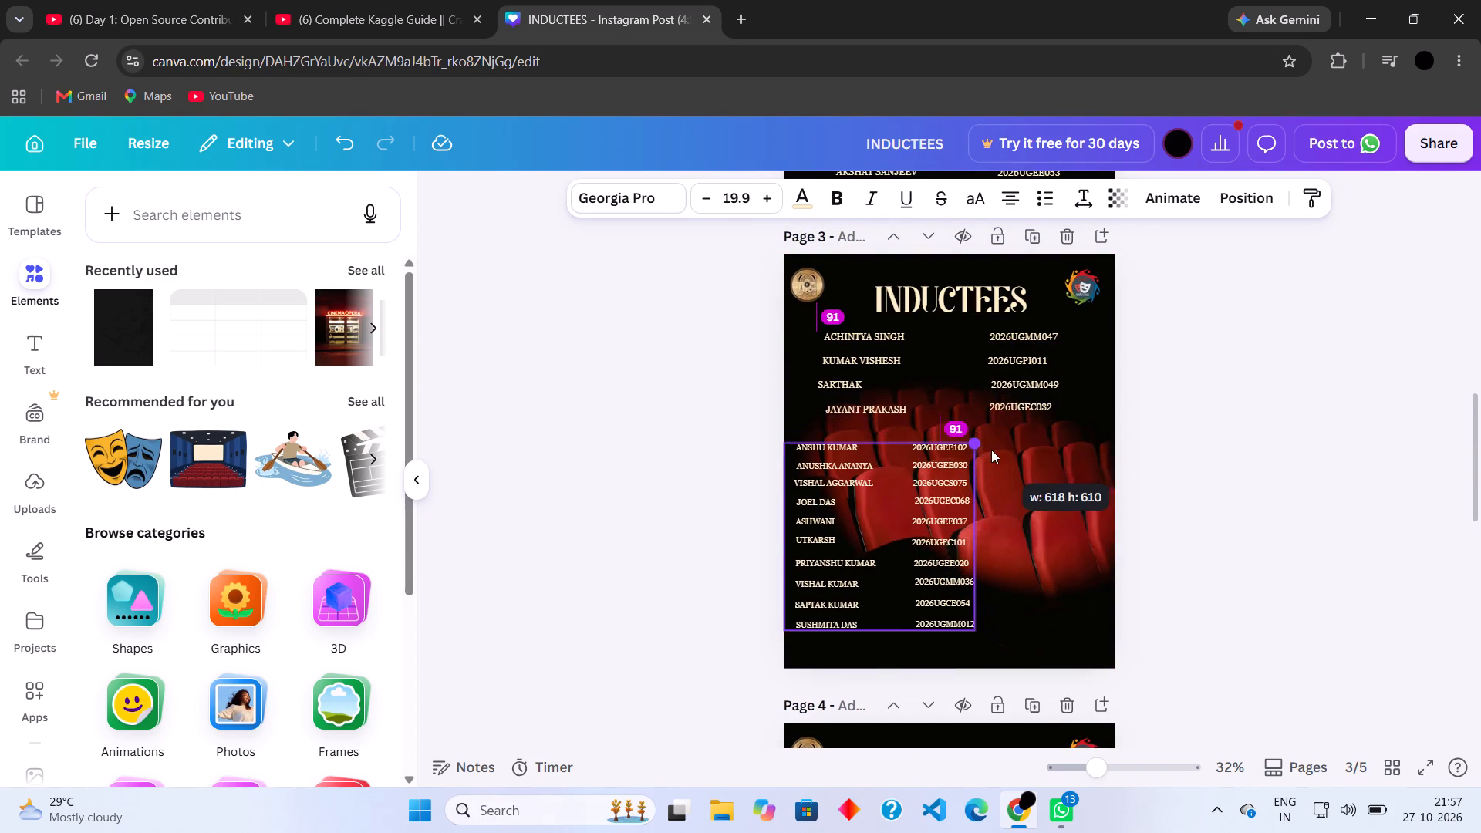
drag(880, 497, 911, 483)
drag(1010, 521, 1077, 511)
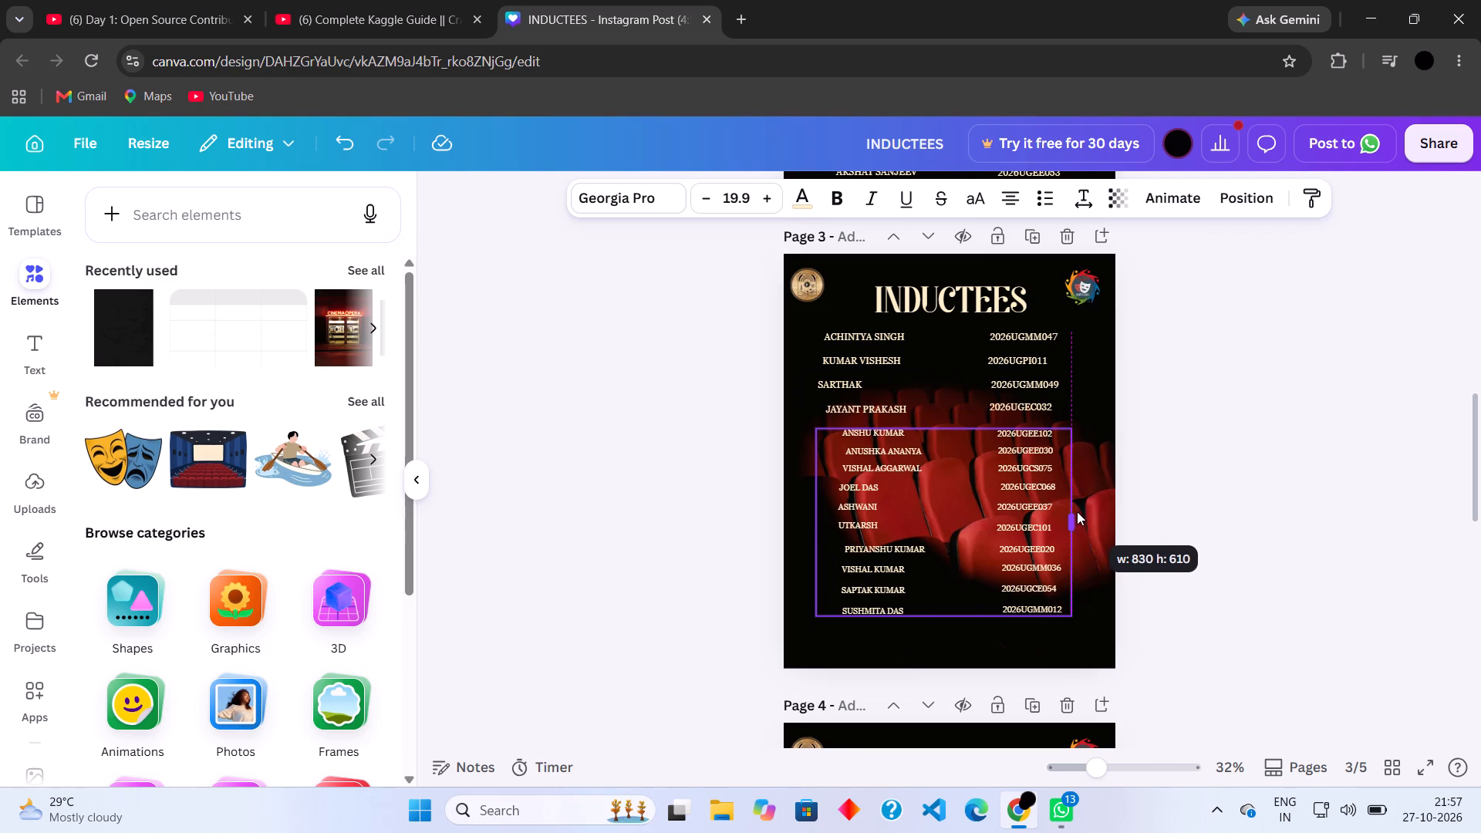
drag(1077, 511, 1068, 515)
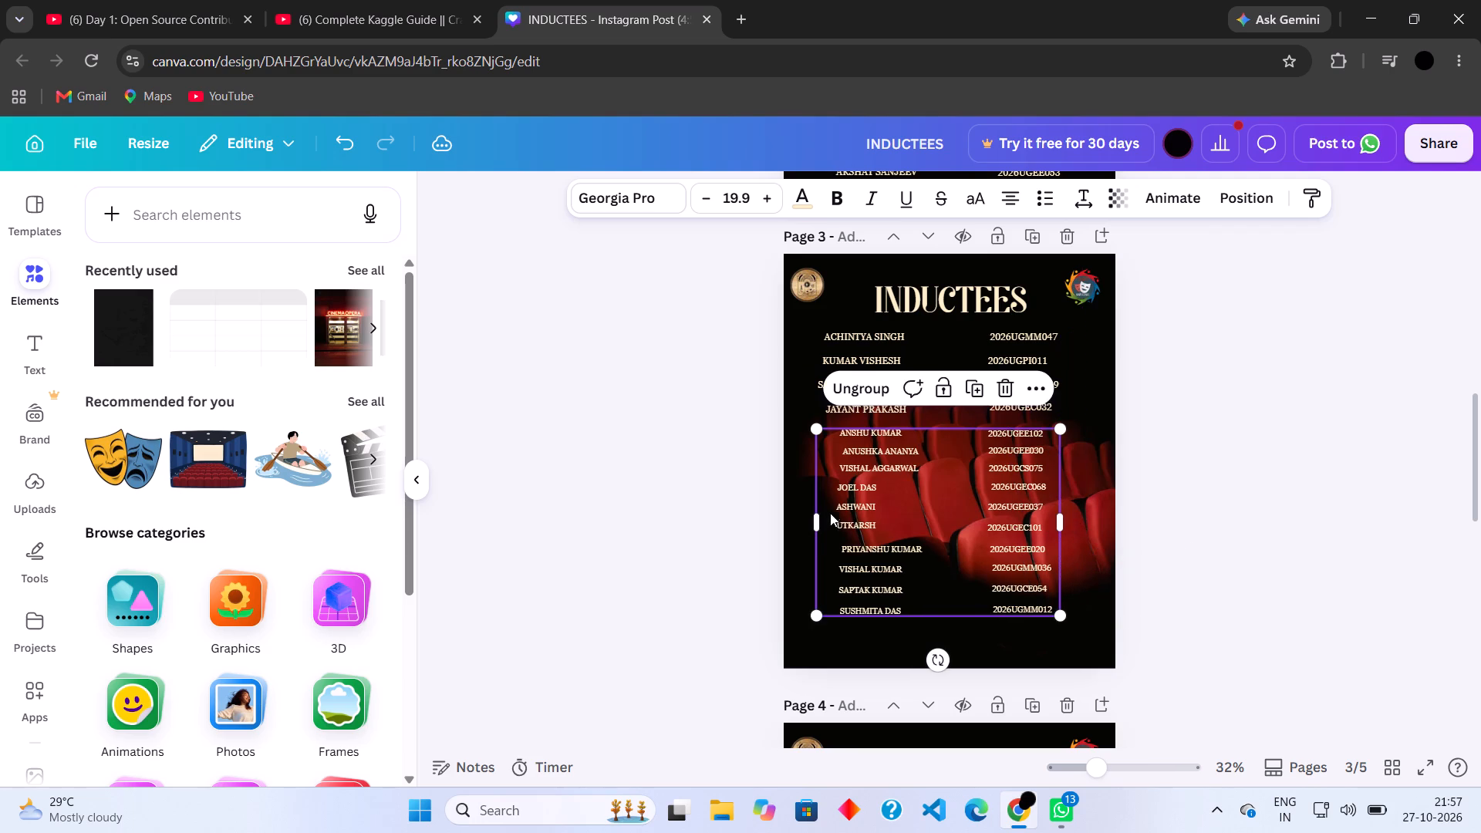
drag(815, 519, 797, 521)
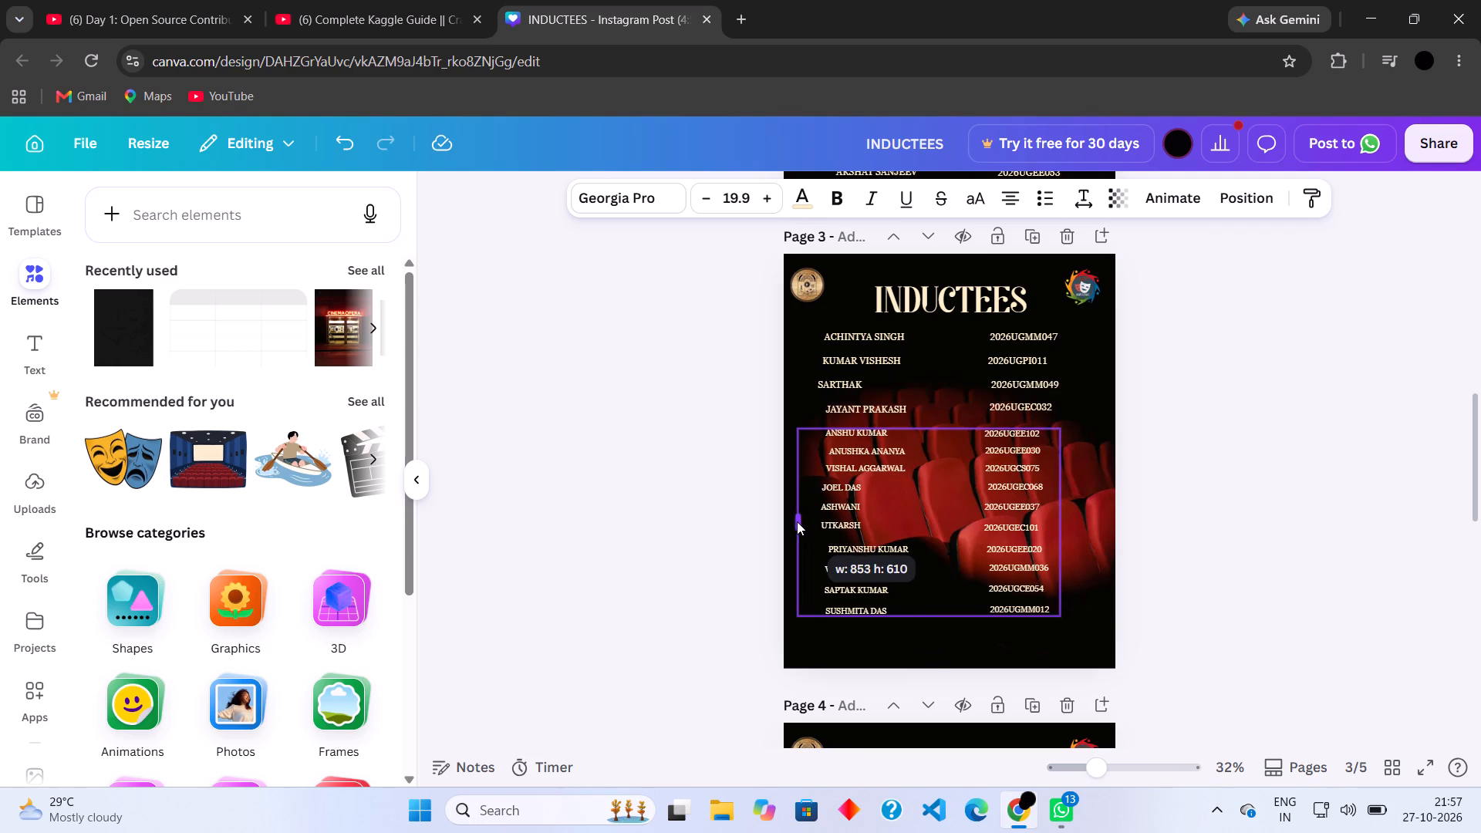
drag(797, 521, 796, 521)
drag(1061, 523, 1070, 521)
click(1233, 497)
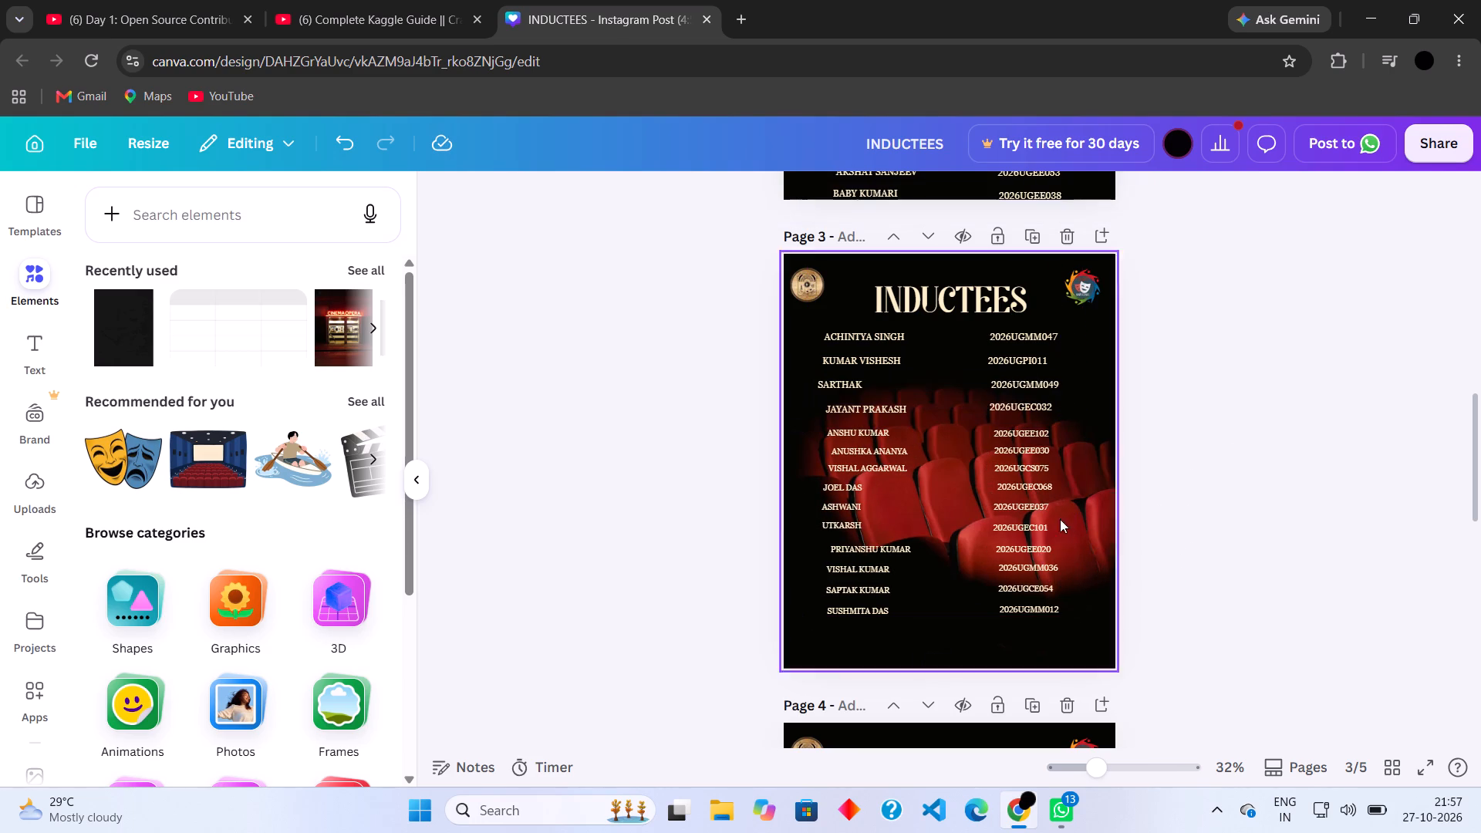
Enlarge the ten-row group on page 3 to font size 21.9, shift it slightly left and narrow it to match the upper rows.
click(1040, 521)
drag(1074, 619, 1091, 632)
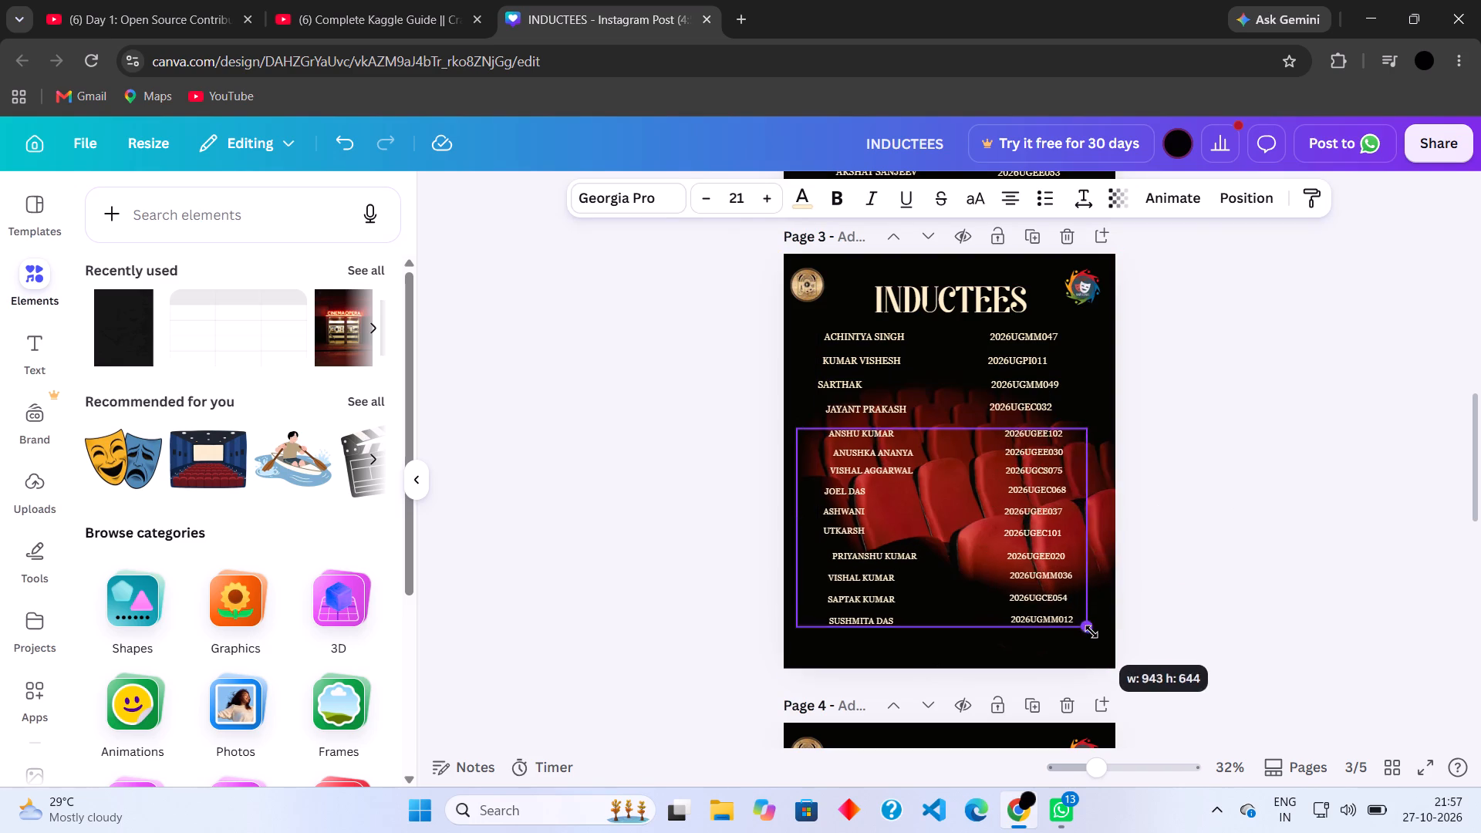
drag(1091, 632, 1098, 639)
drag(1006, 565, 1002, 568)
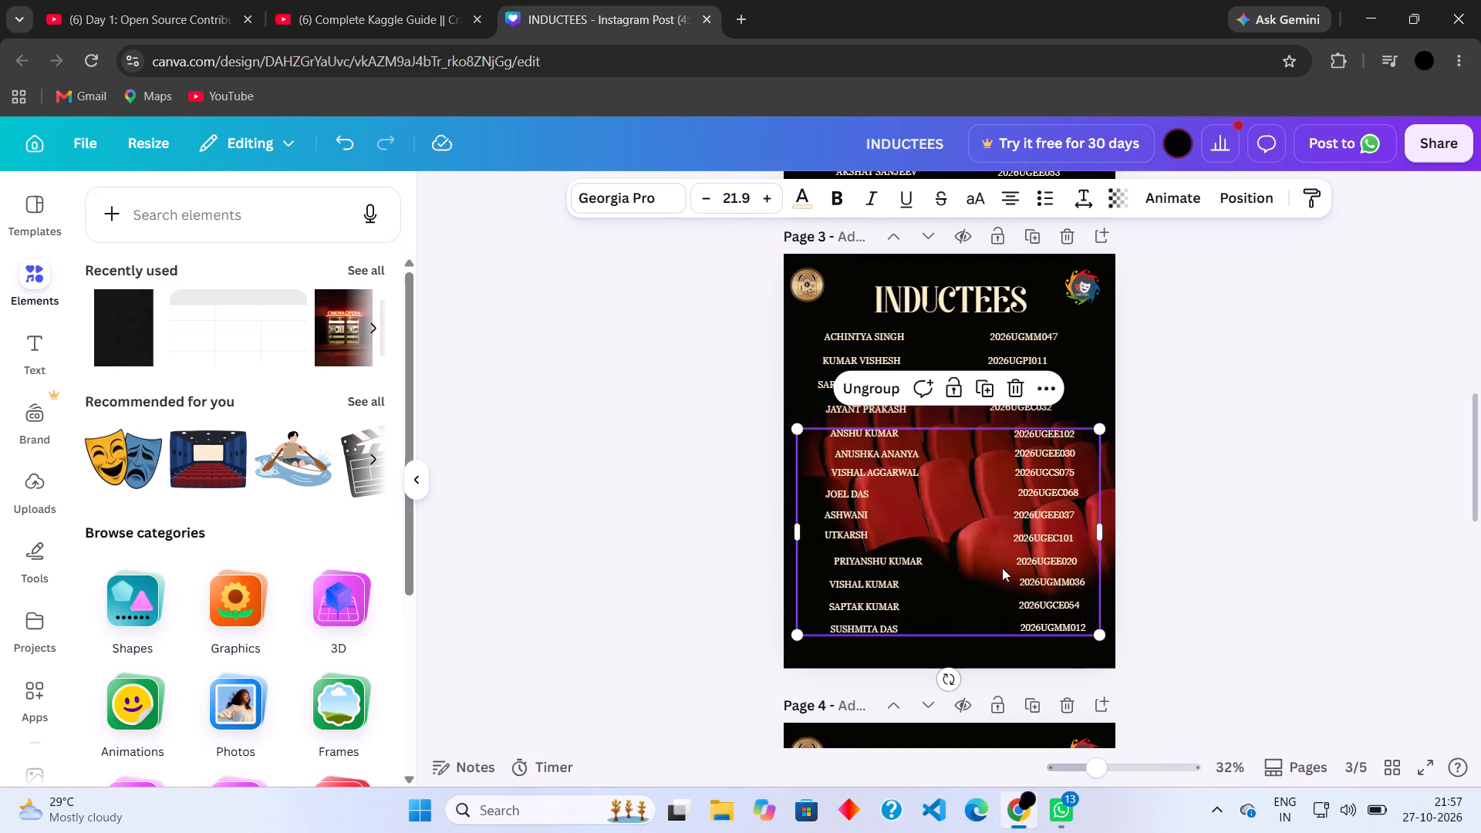
drag(1002, 568, 1000, 568)
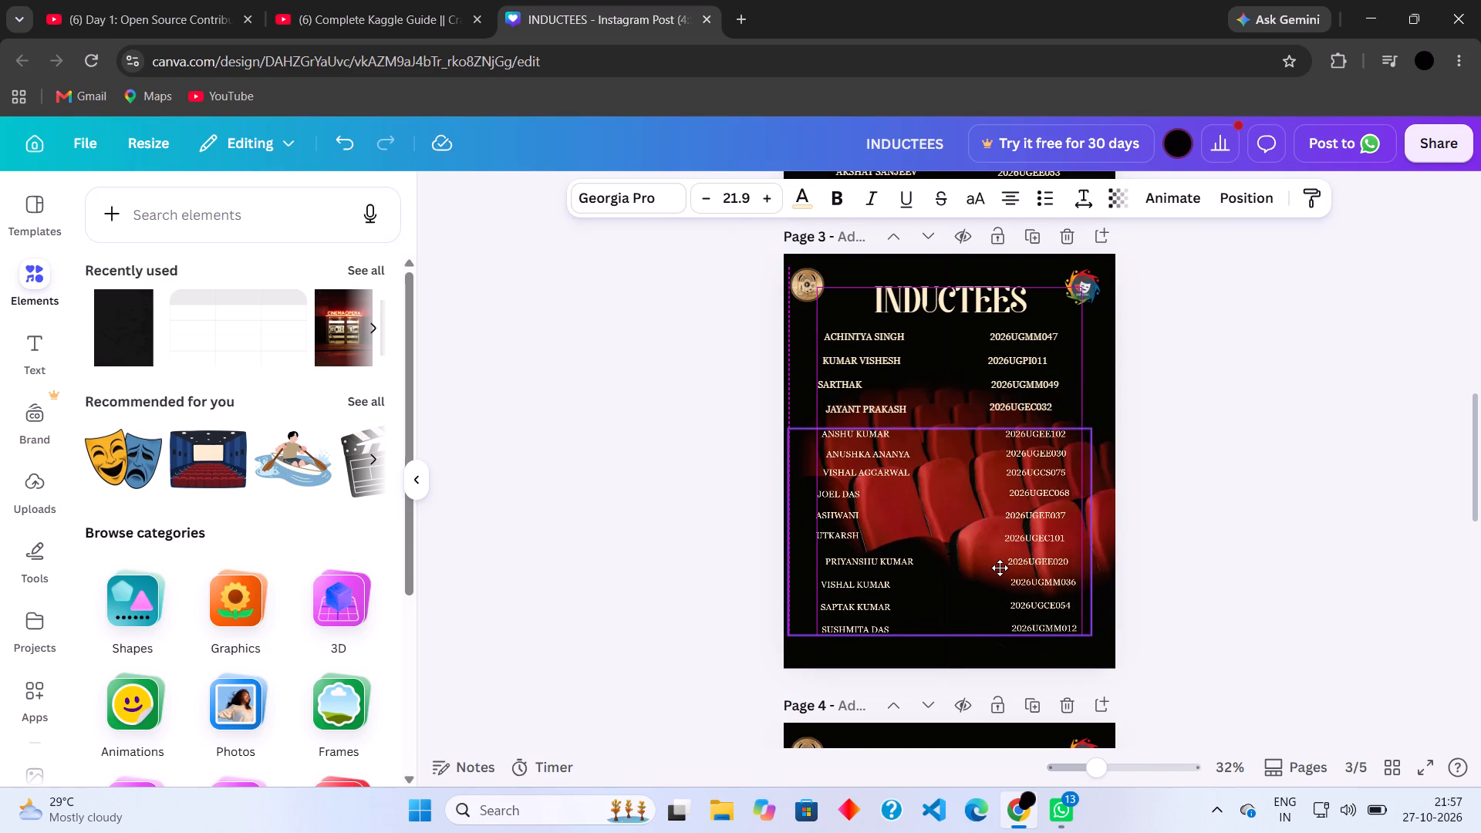
drag(1000, 568, 996, 568)
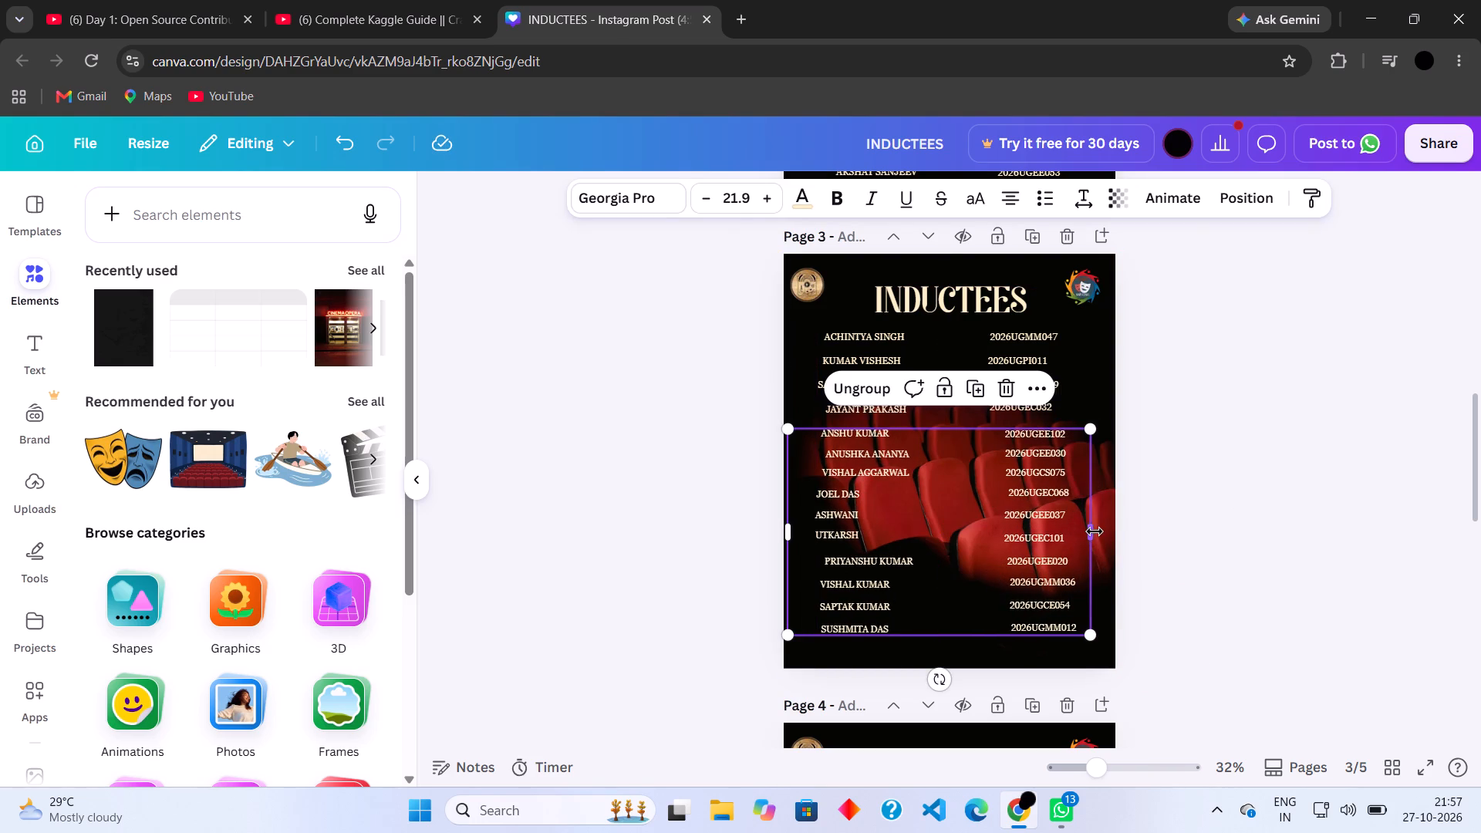
drag(1095, 531, 1076, 535)
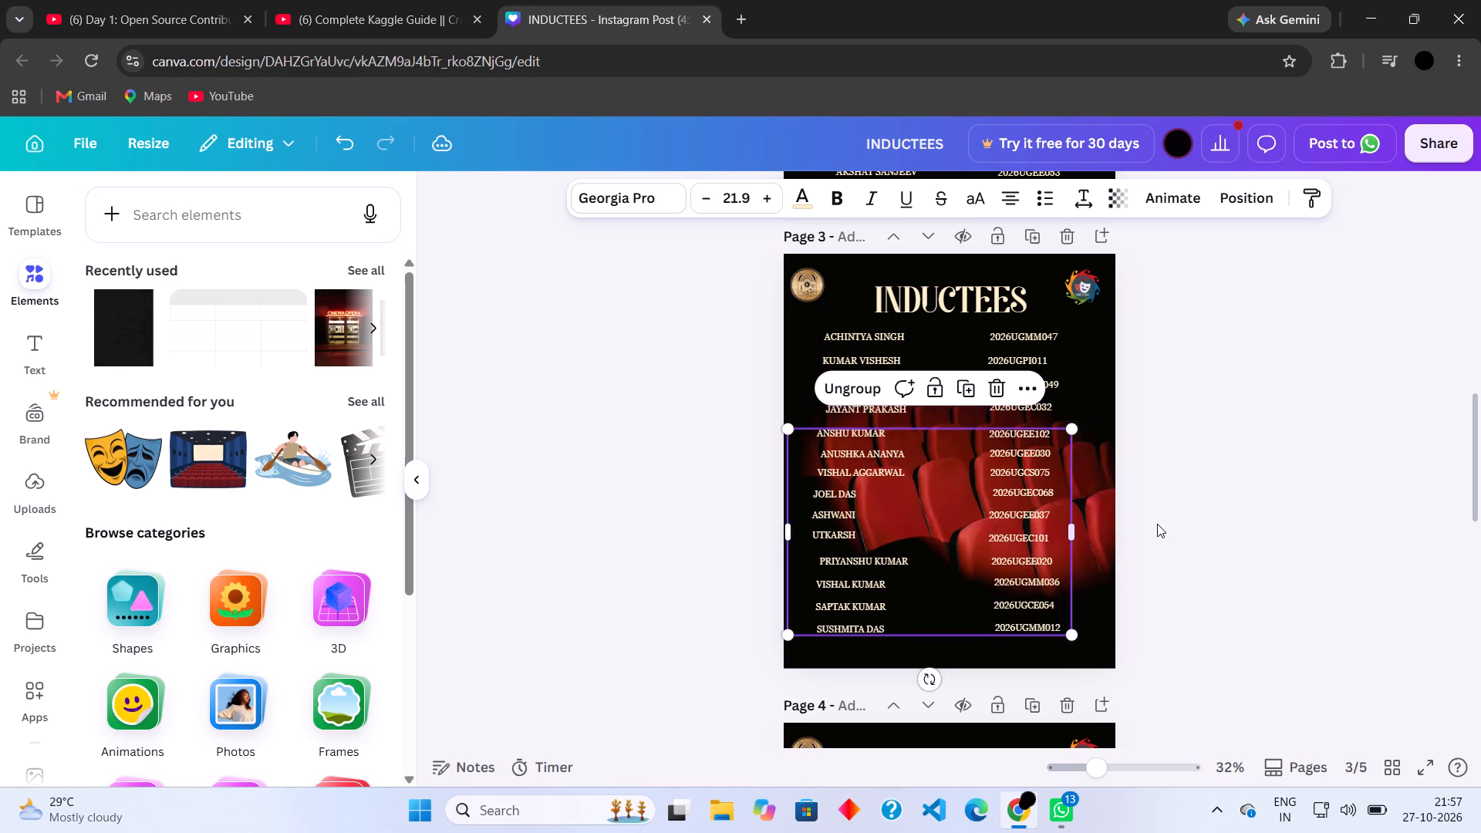
click(1159, 518)
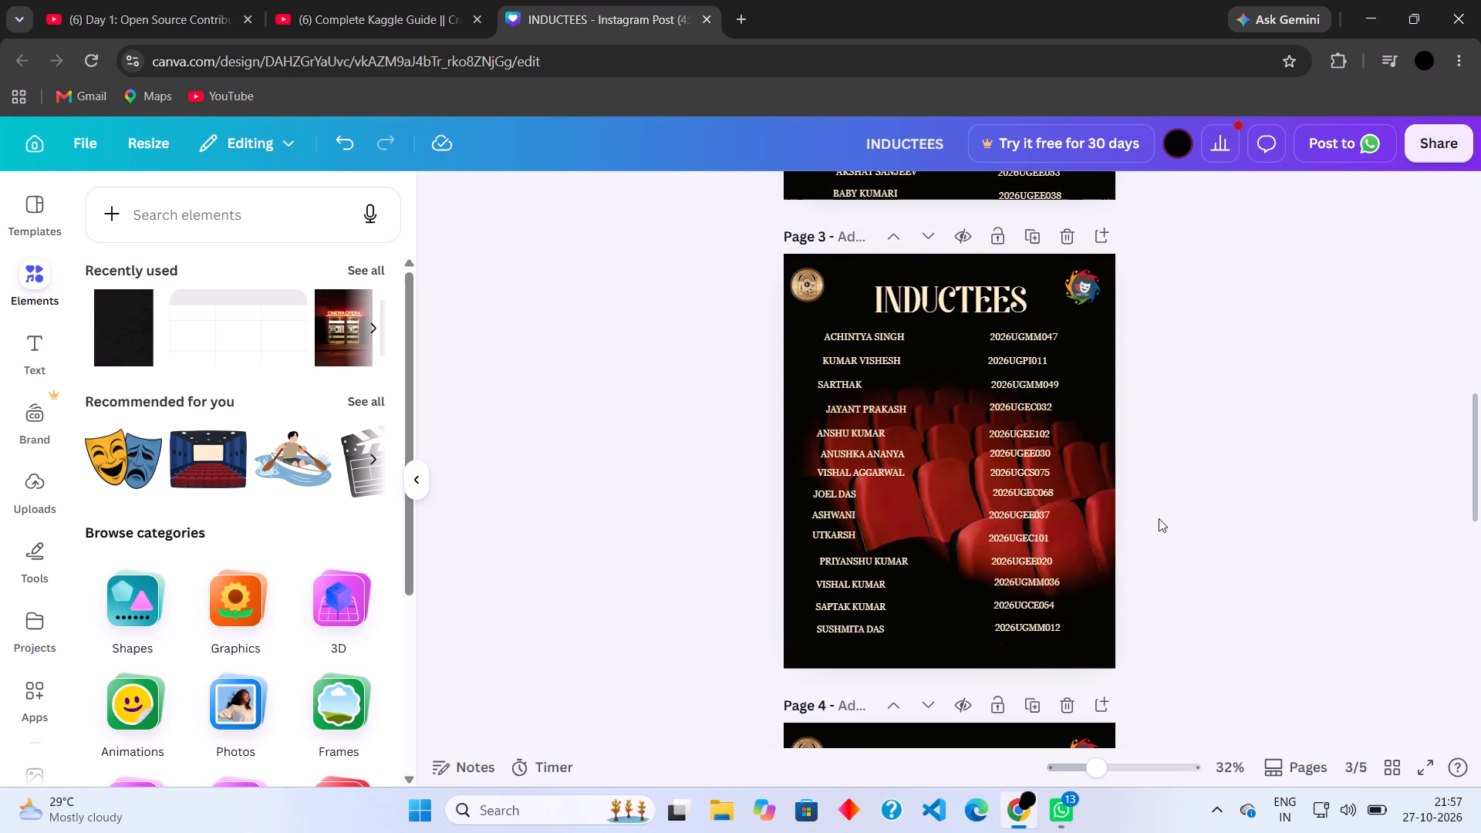
Delete page 4, whose ten rows are already copied onto page 3.
scroll(1159, 518, down, 1)
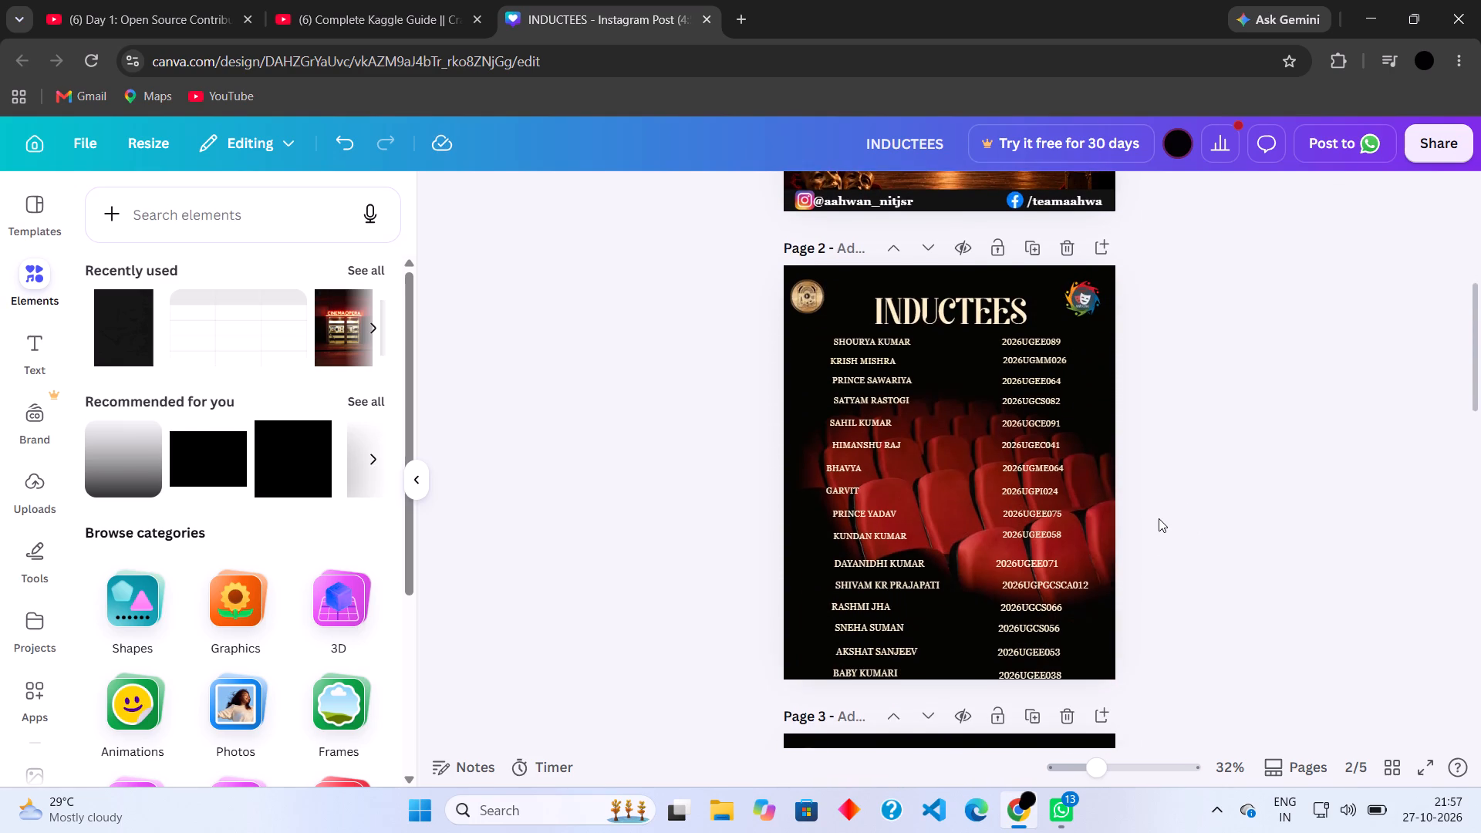
scroll(1159, 518, down, 6)
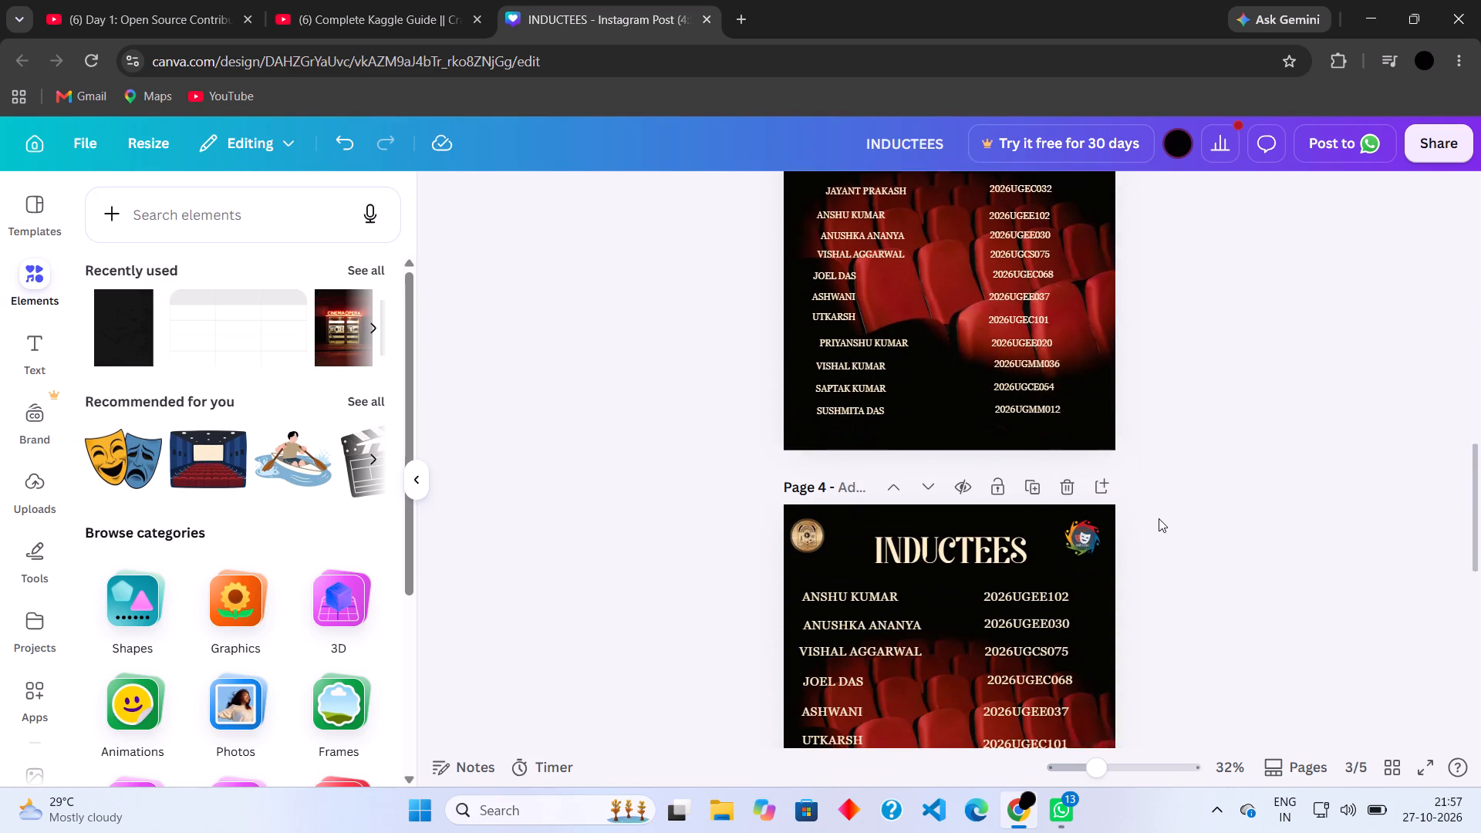
scroll(1159, 518, down, 4)
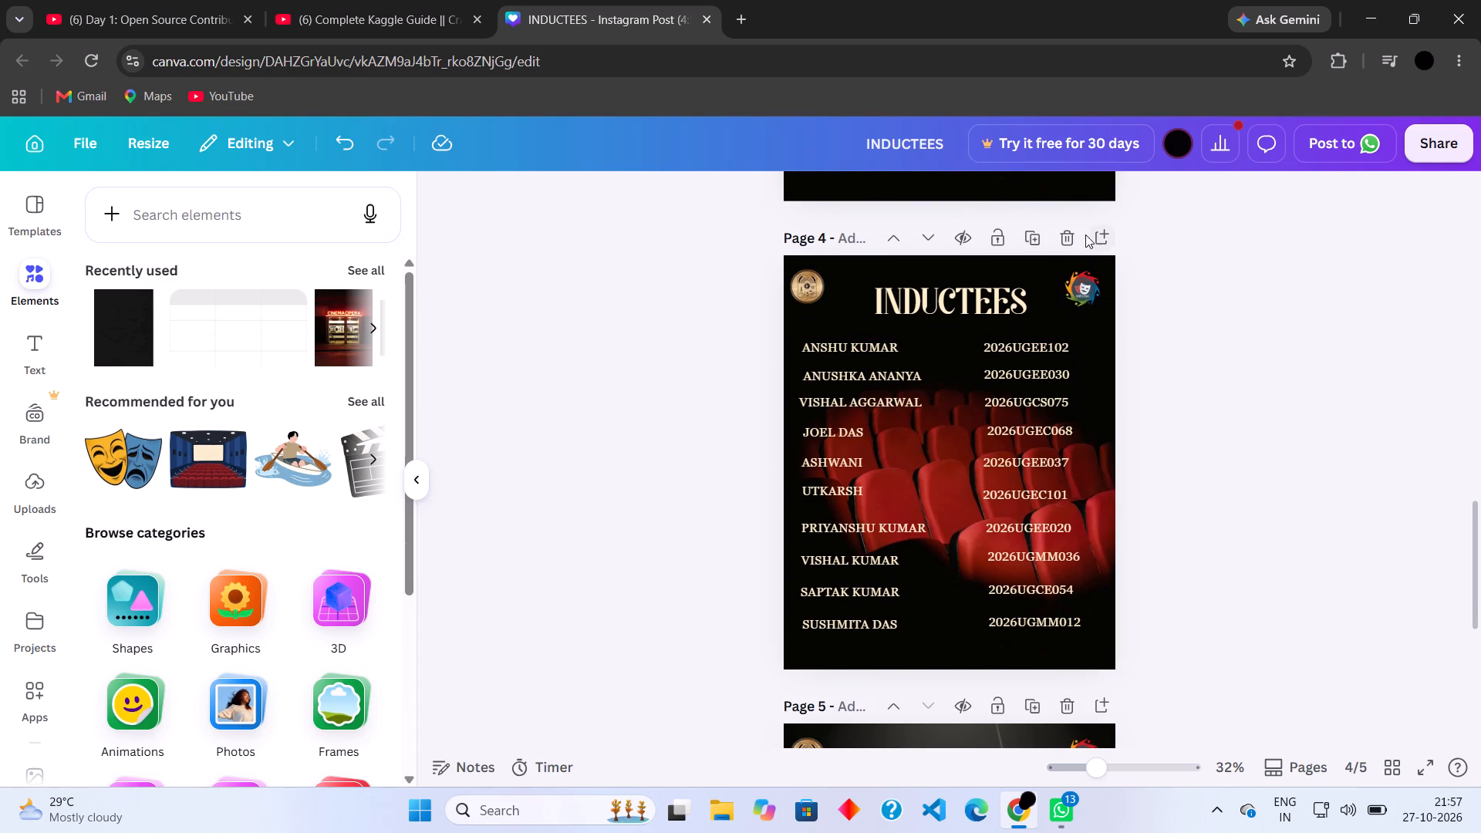
click(1072, 234)
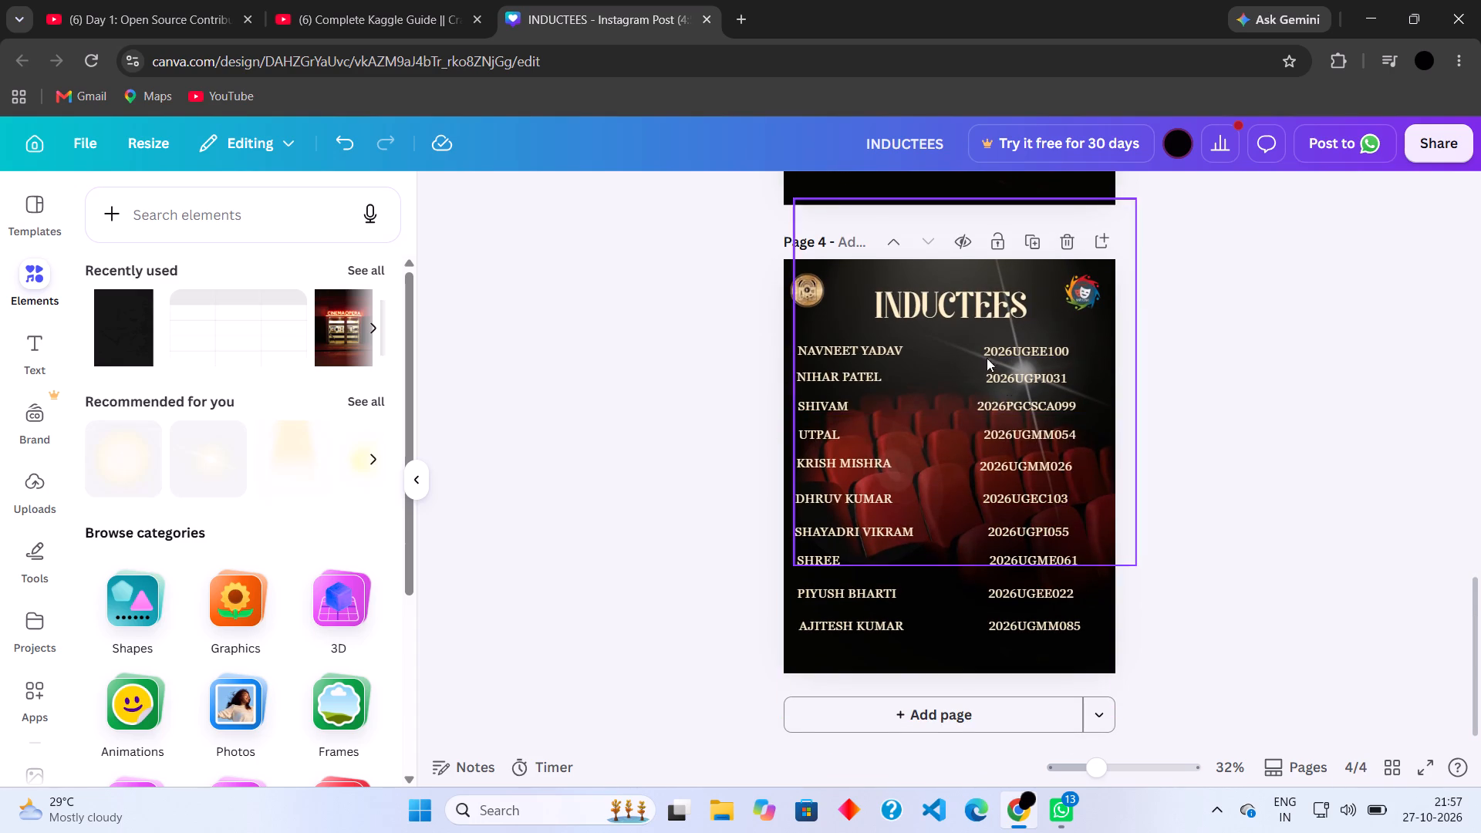
Delete the three light overlays from the new last page, page 4.
click(838, 328)
key(BackSpace)
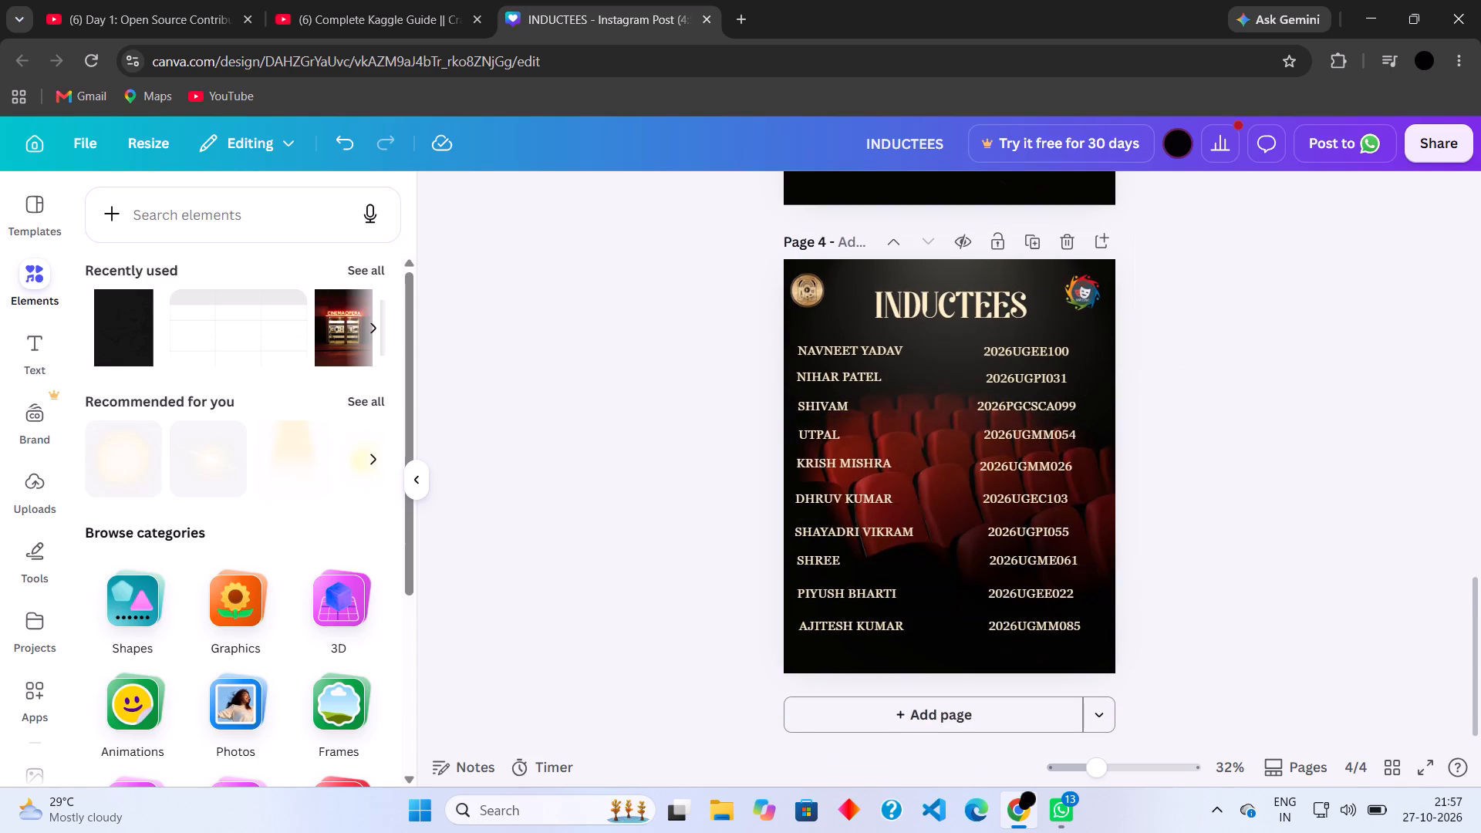
click(978, 628)
key(BackSpace)
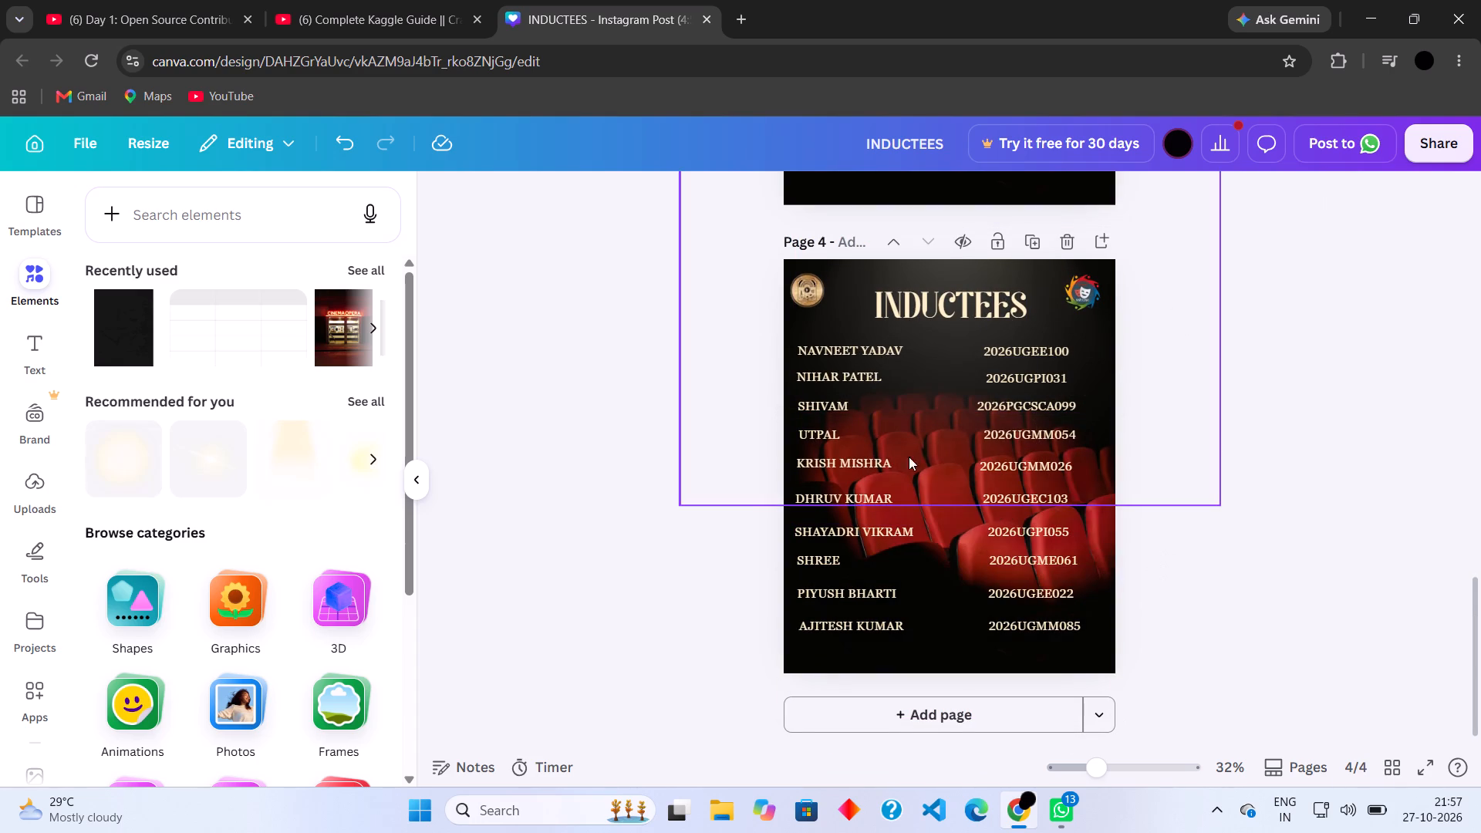
click(929, 414)
key(BackSpace)
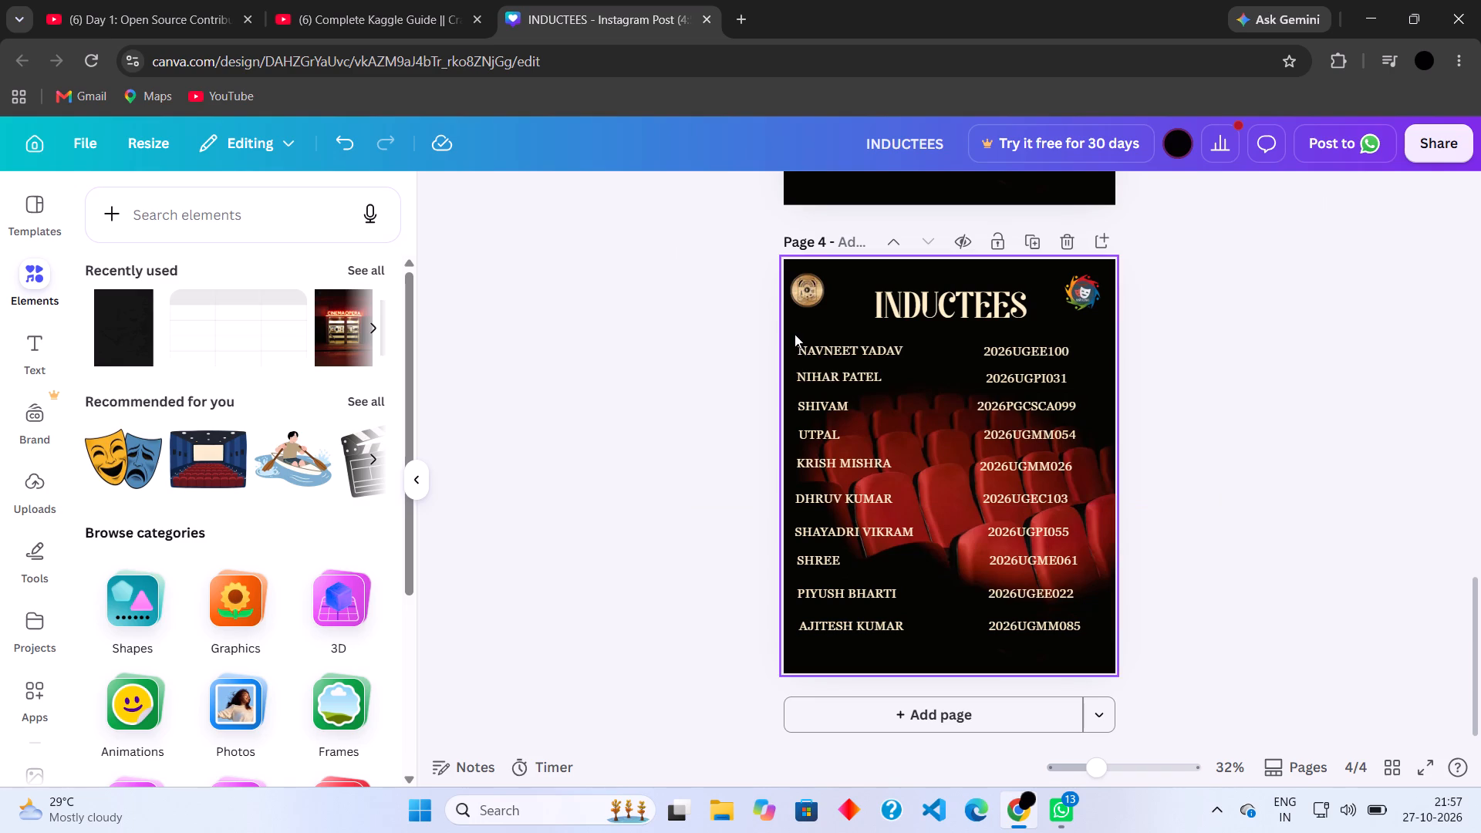
Group the ten rows on page 4, shrink them to font size 21.6 in the page's lower part and widen the group.
drag(794, 334, 1082, 633)
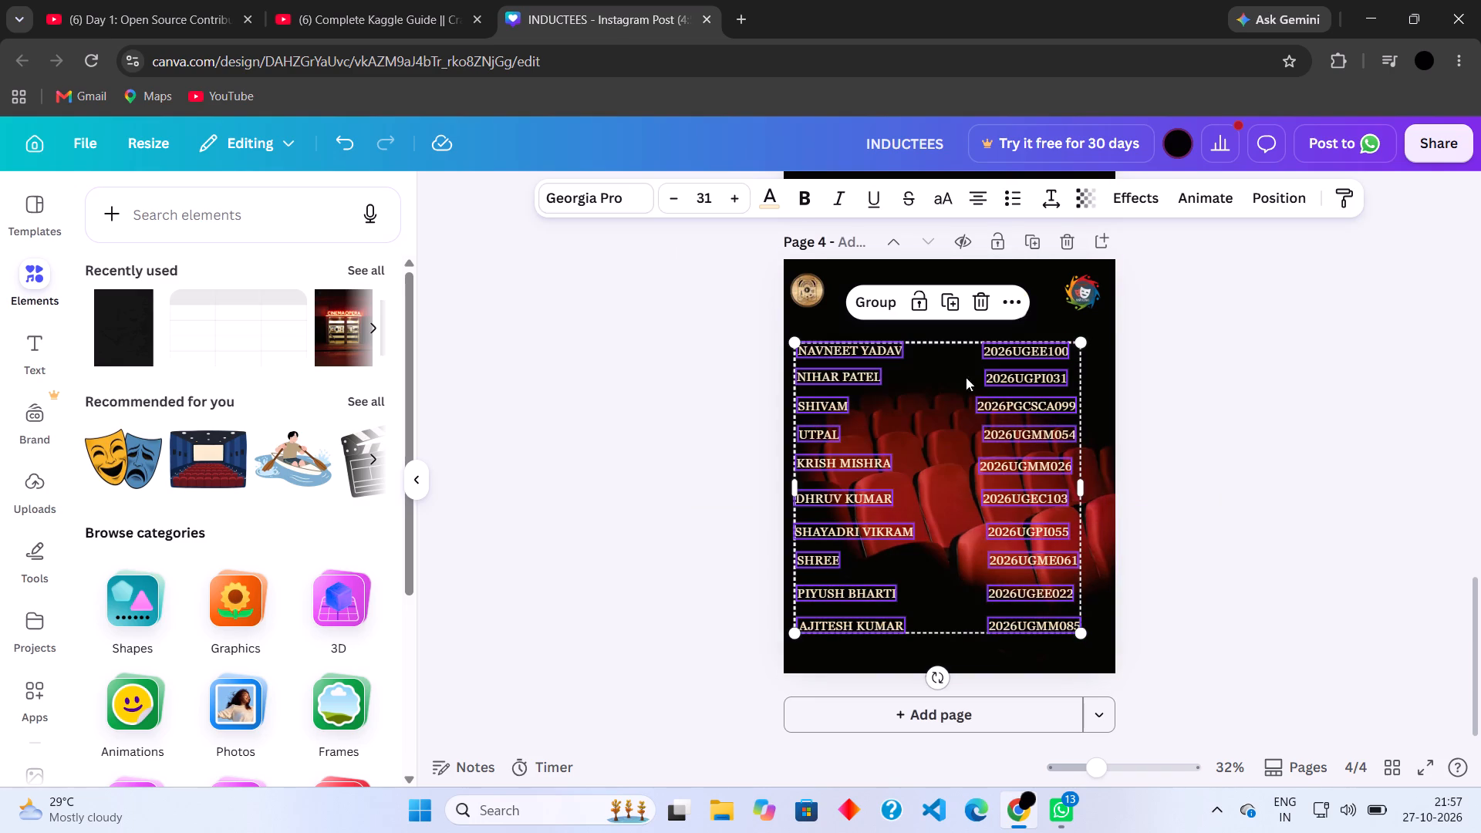
click(889, 302)
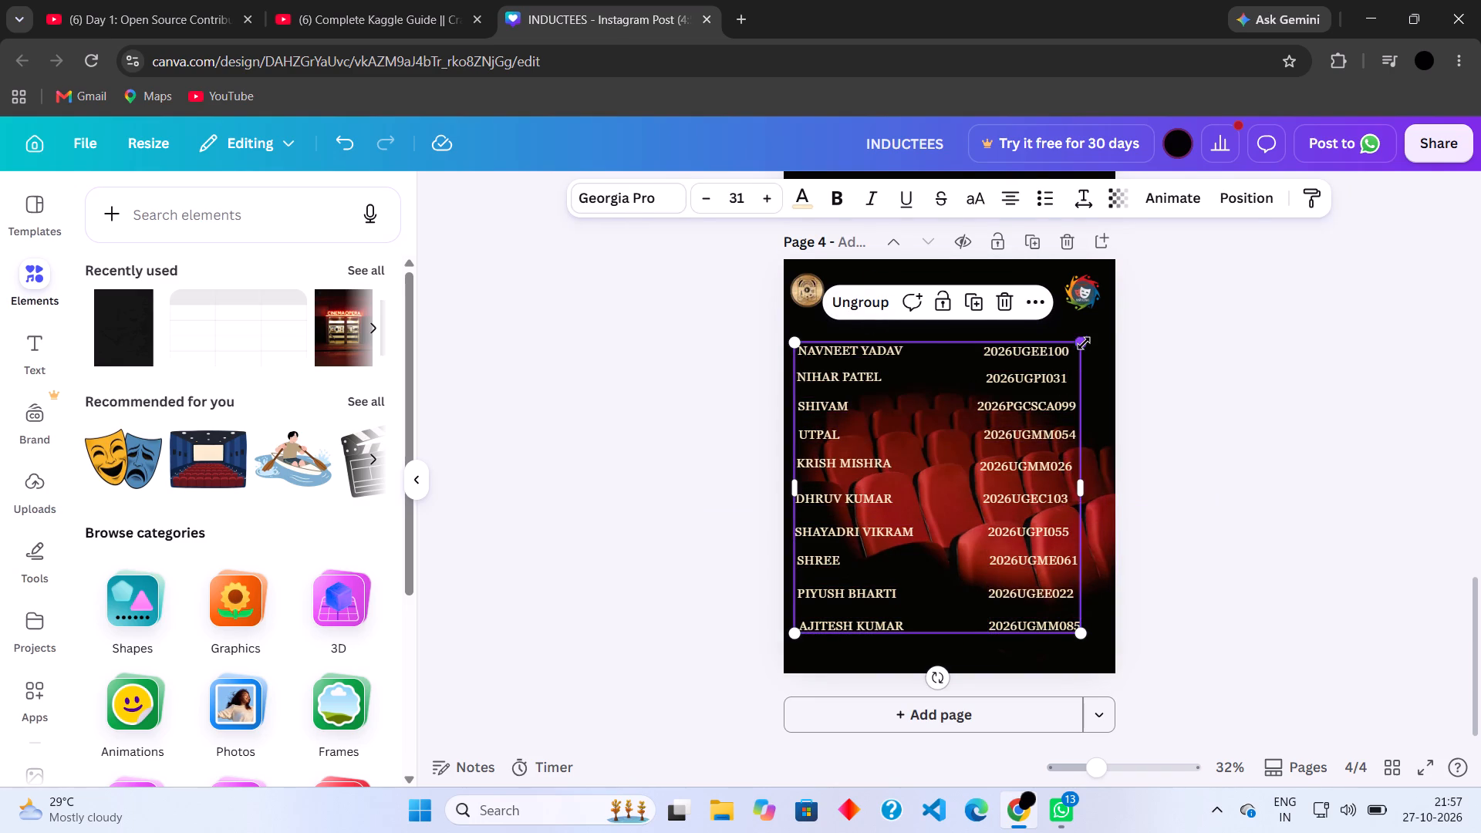
drag(1084, 343, 1018, 453)
drag(910, 538, 916, 555)
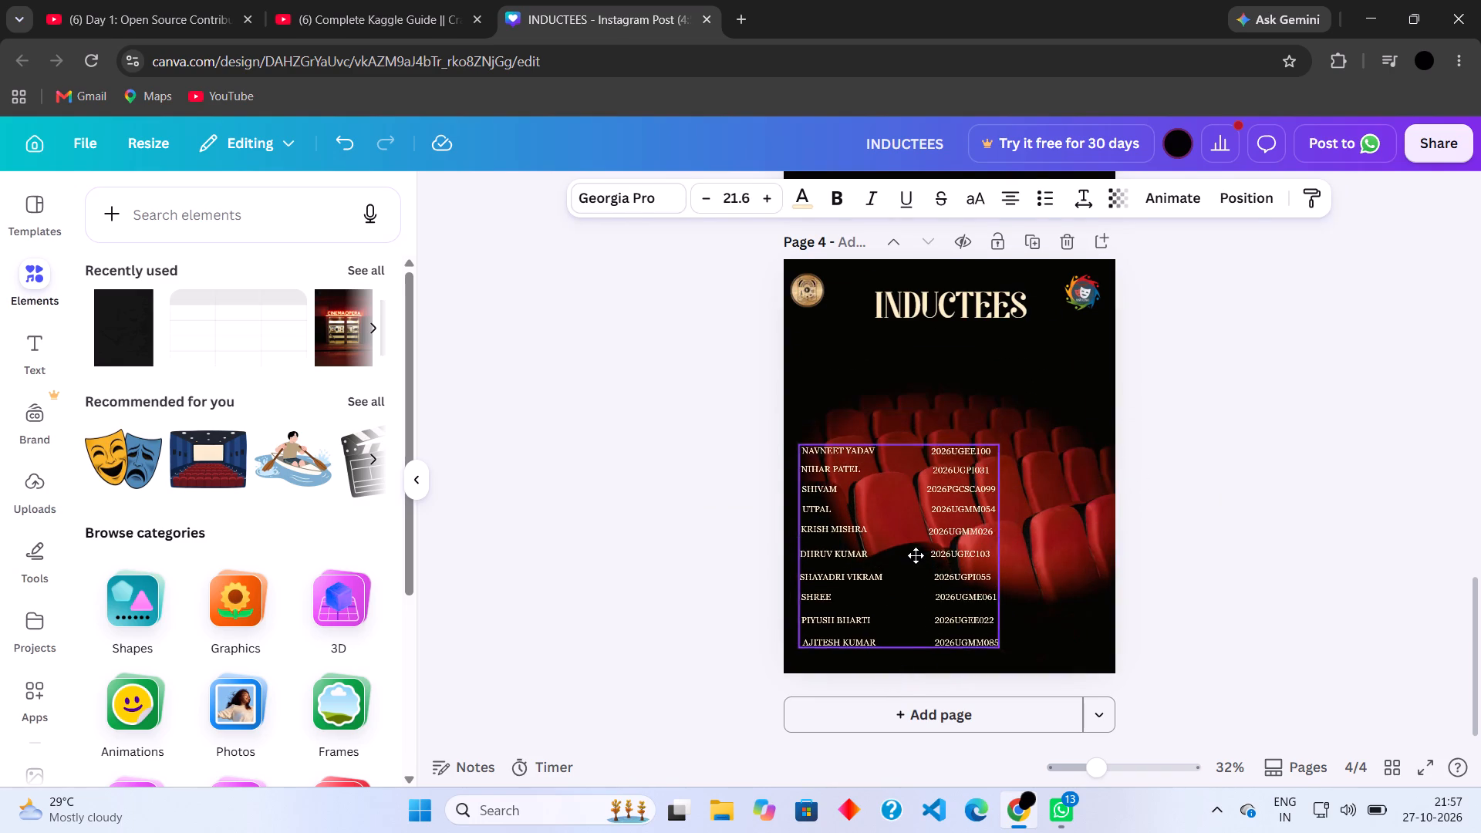
drag(916, 555, 916, 553)
drag(1005, 547, 1105, 546)
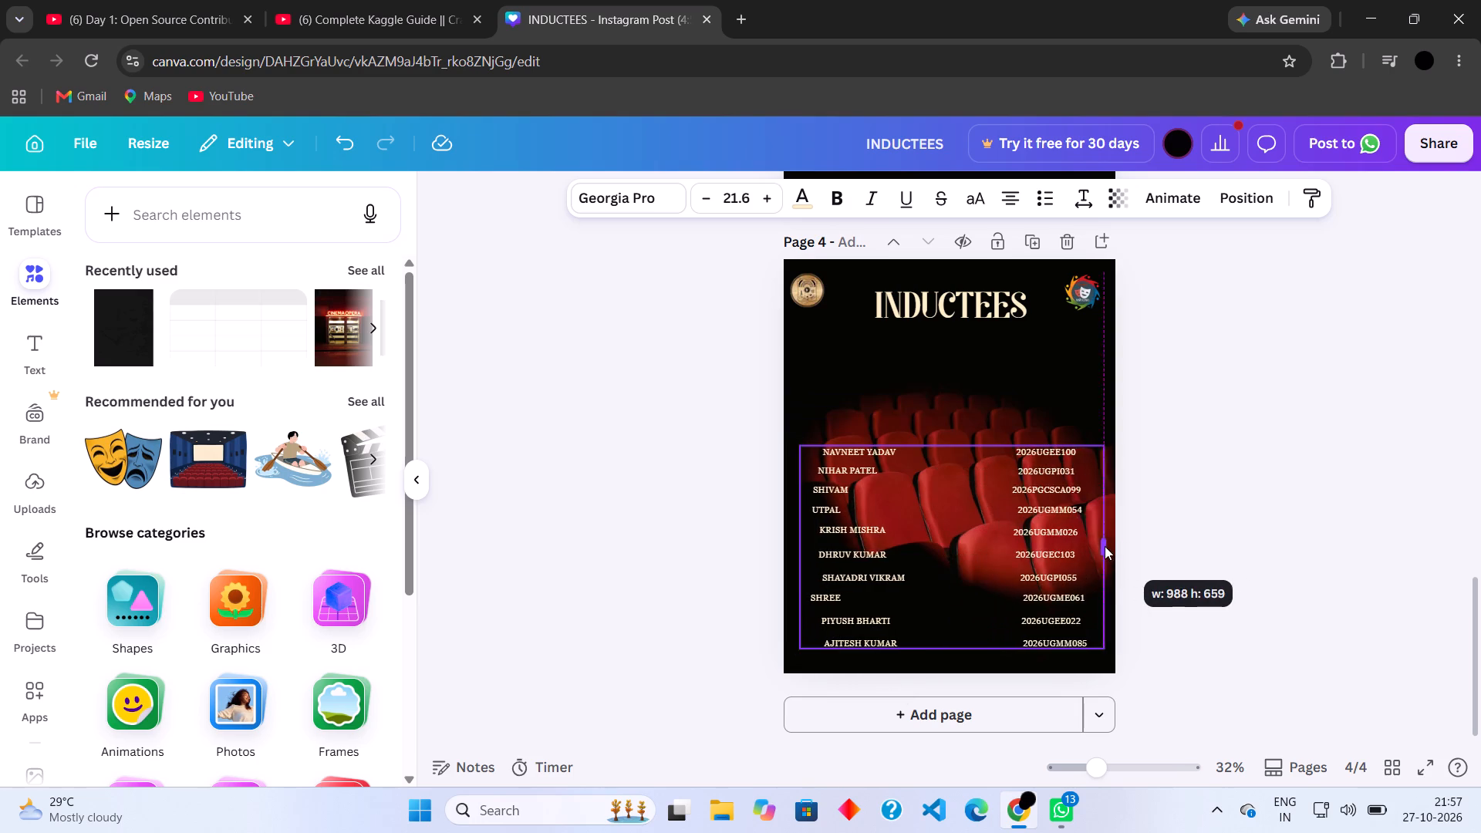
drag(1105, 546, 1091, 545)
click(1243, 472)
Group the last four name and roll-number rows on page 3, copy the group and remove it from that page.
scroll(1243, 472, up, 1)
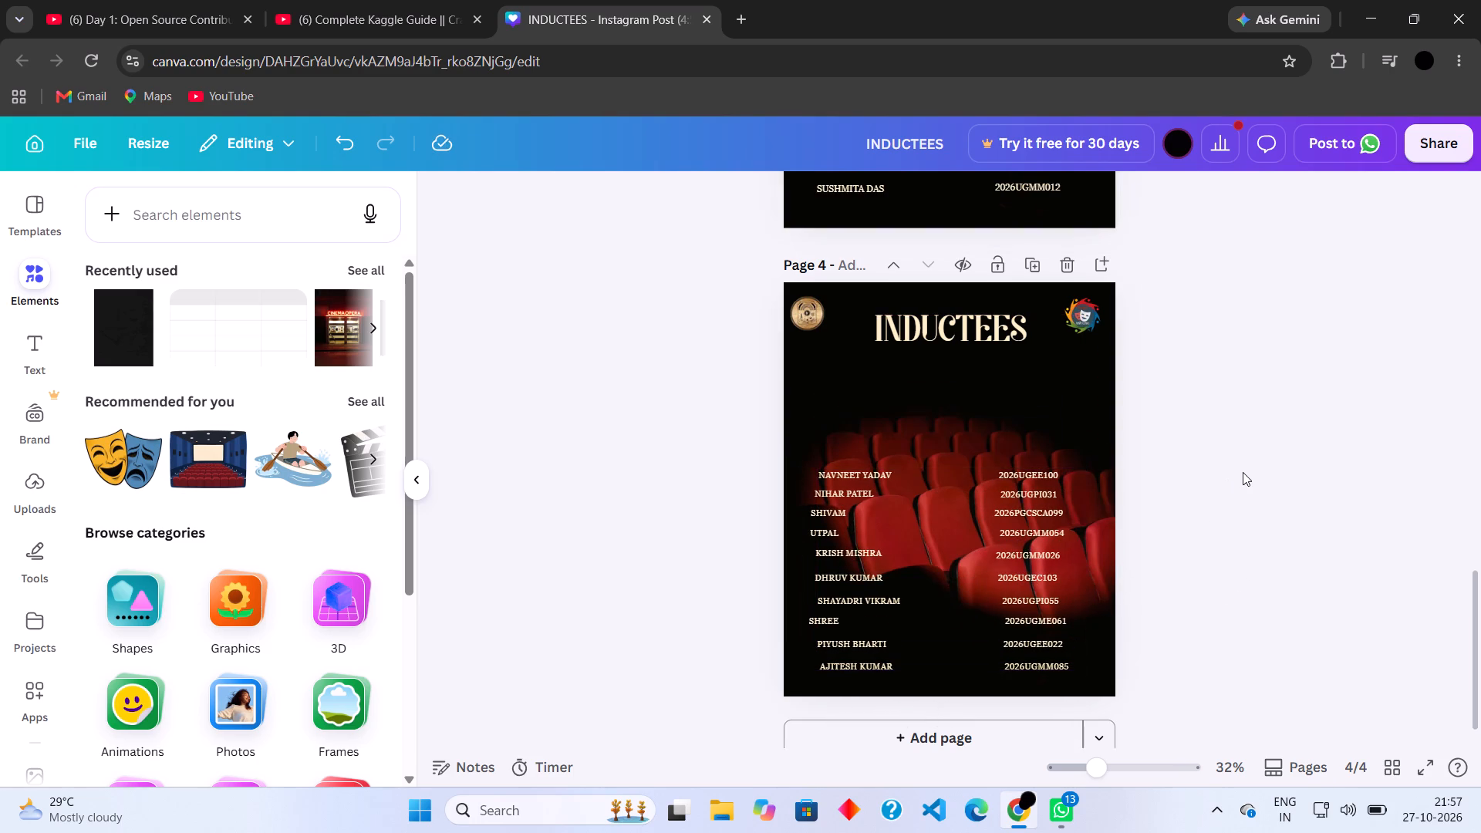
scroll(1243, 472, up, 5)
click(817, 441)
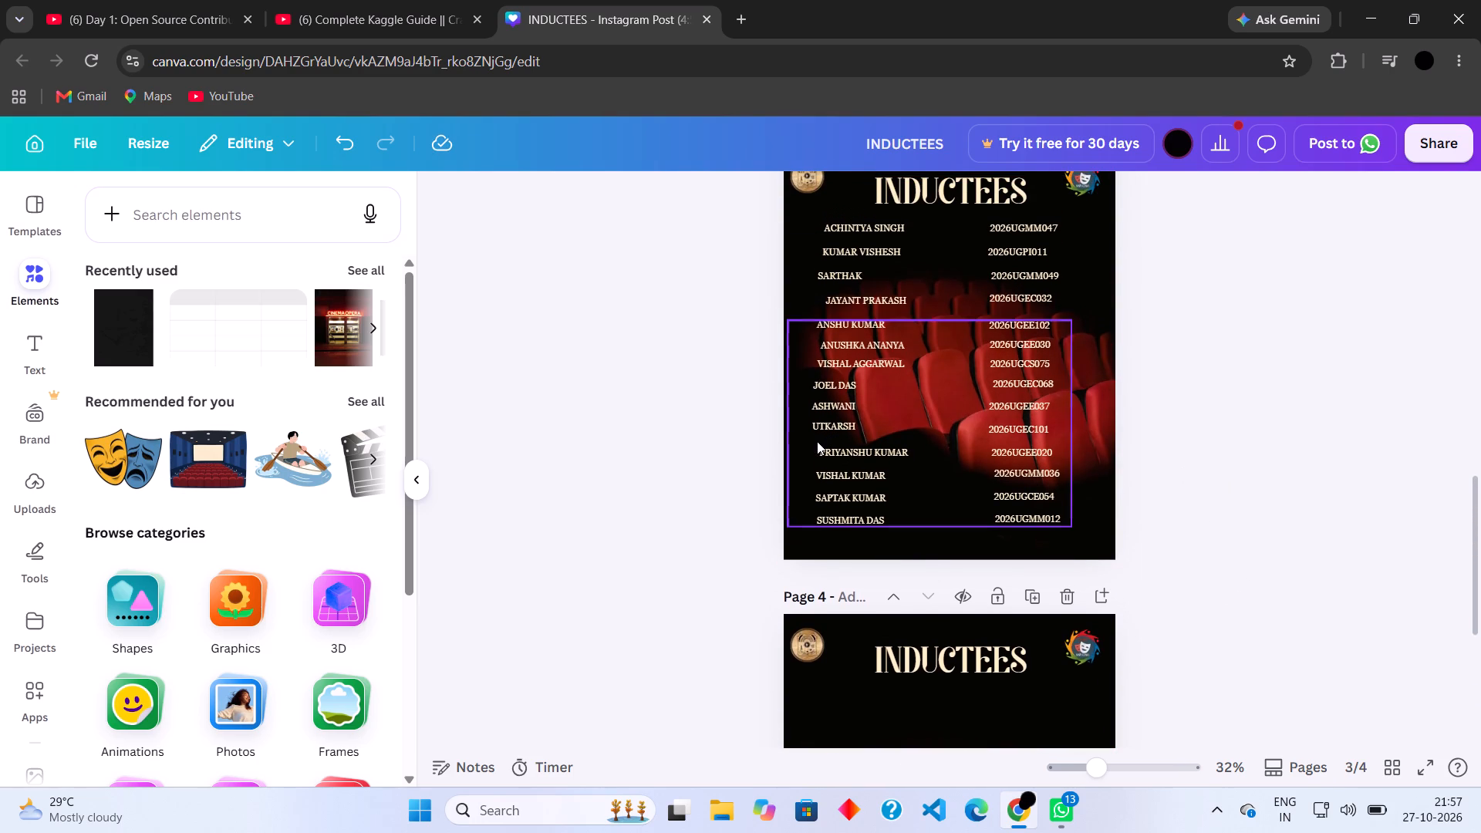
click(853, 285)
click(724, 422)
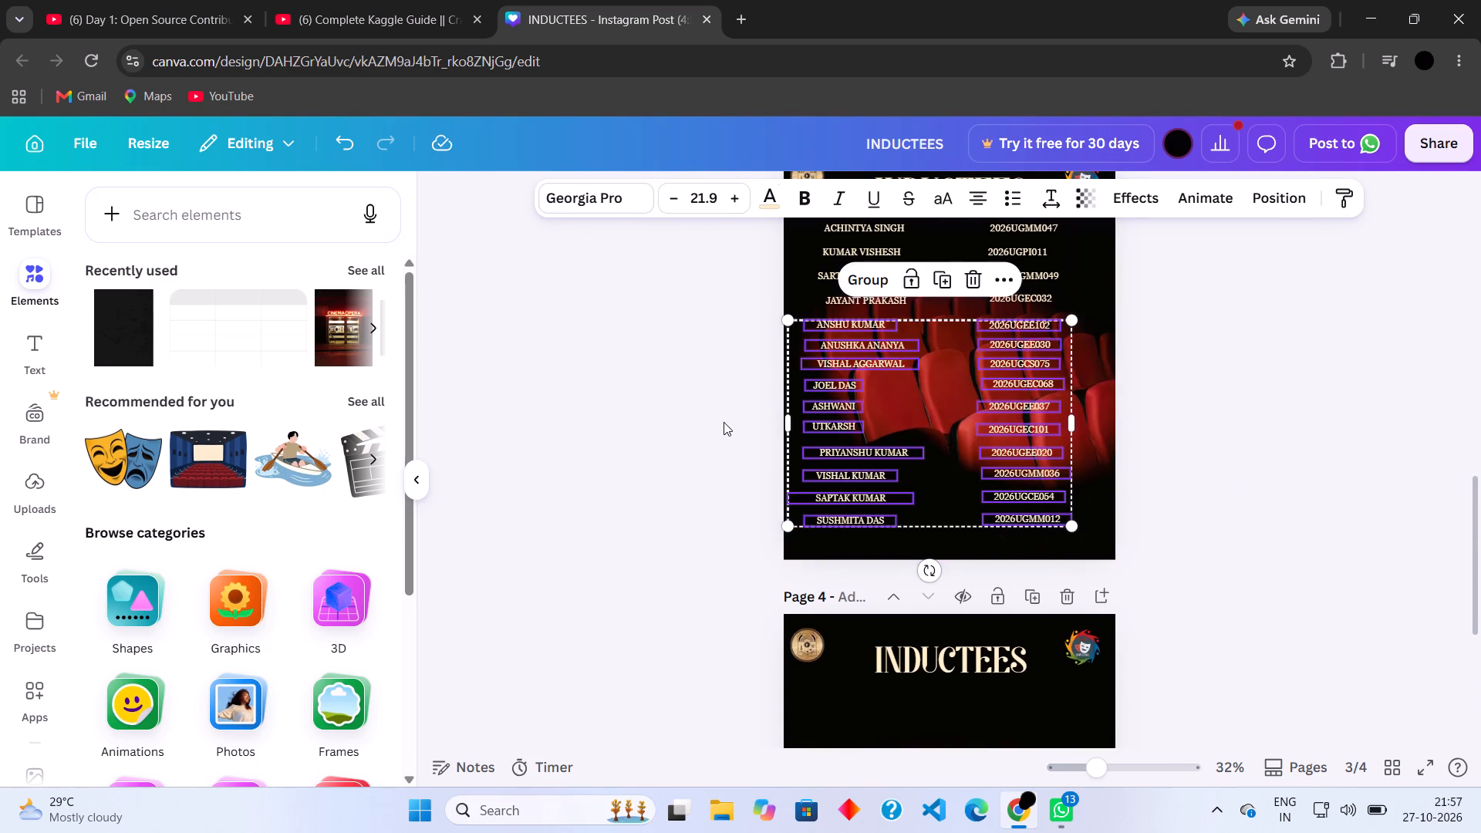
drag(808, 440, 1048, 551)
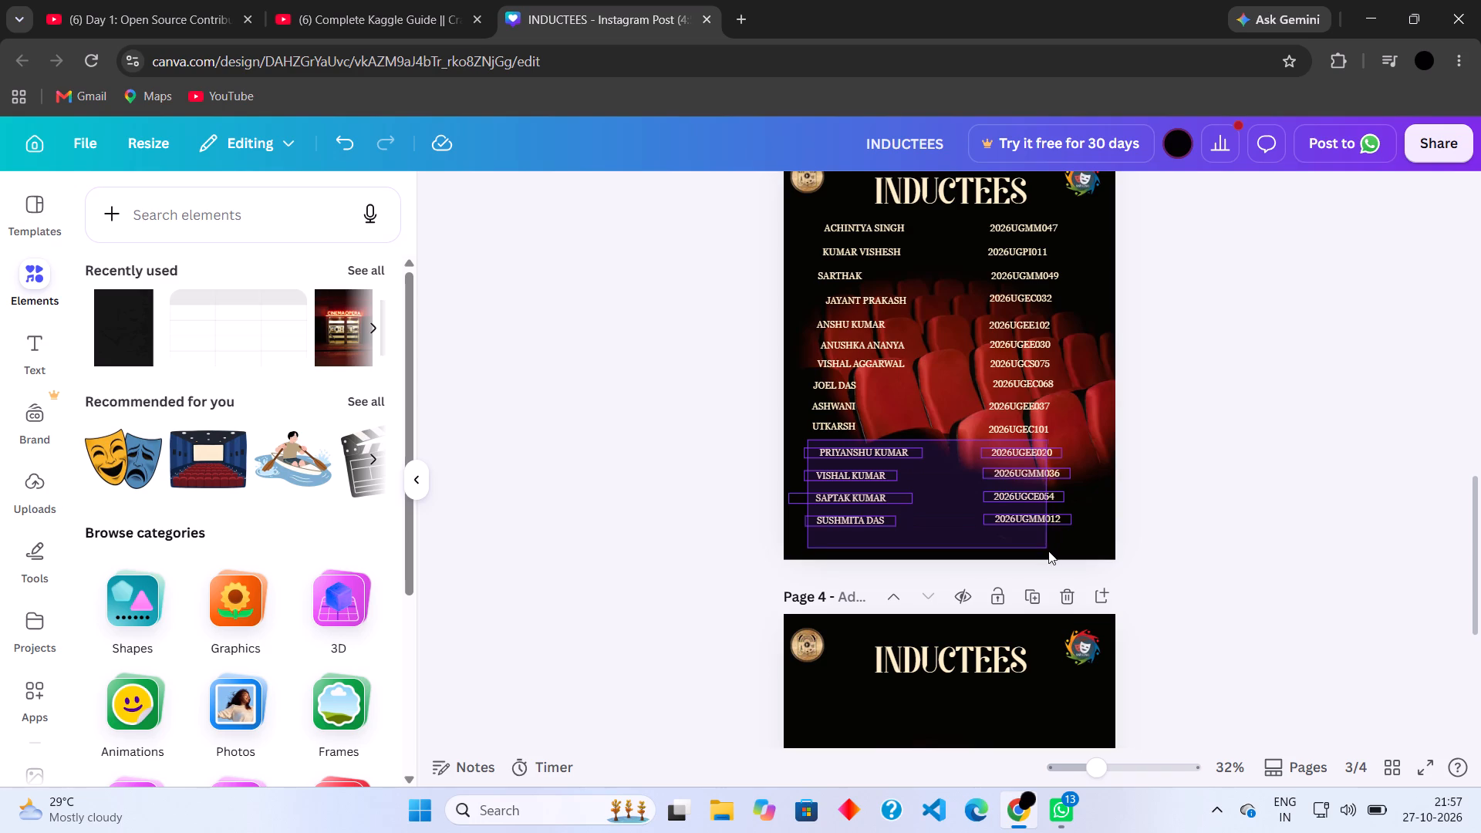
drag(1048, 551, 1054, 535)
click(871, 410)
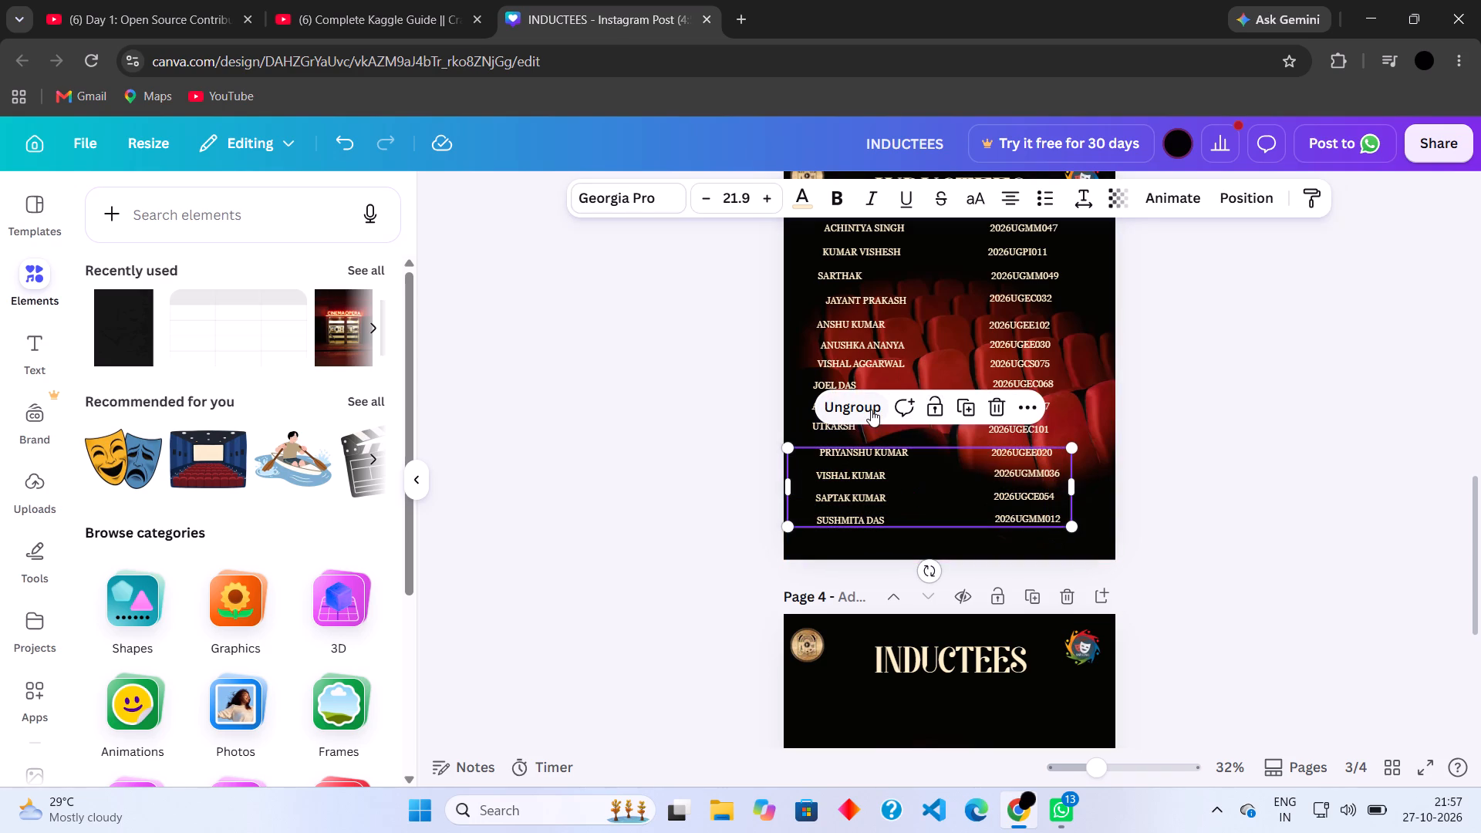
key(ctrl+c)
key(BackSpace)
Paste the copied four-row group onto page 4 and place it between the title and the ten existing rows.
scroll(871, 410, down, 1)
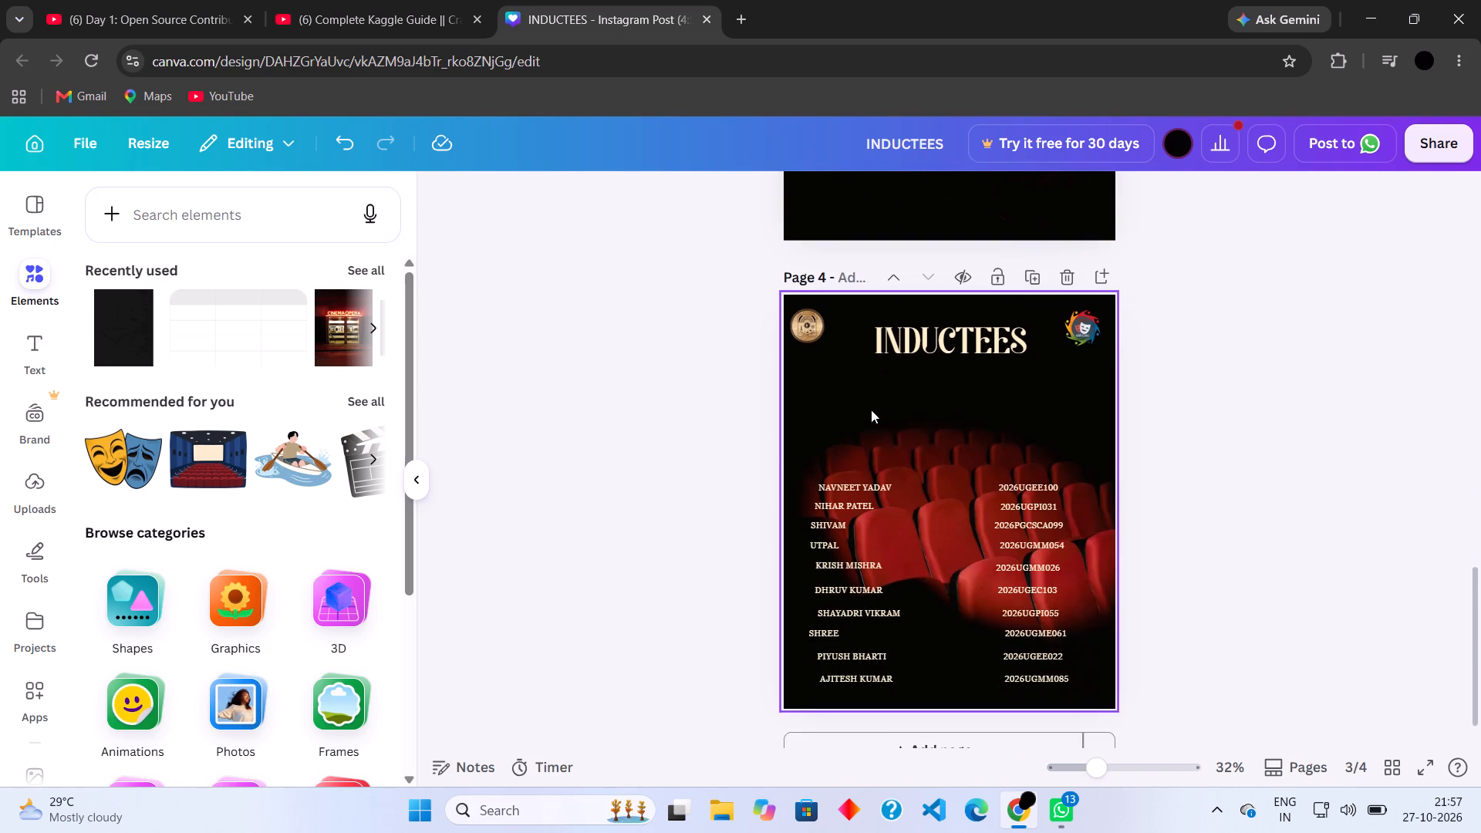
scroll(871, 410, down, 2)
key(ctrl+v)
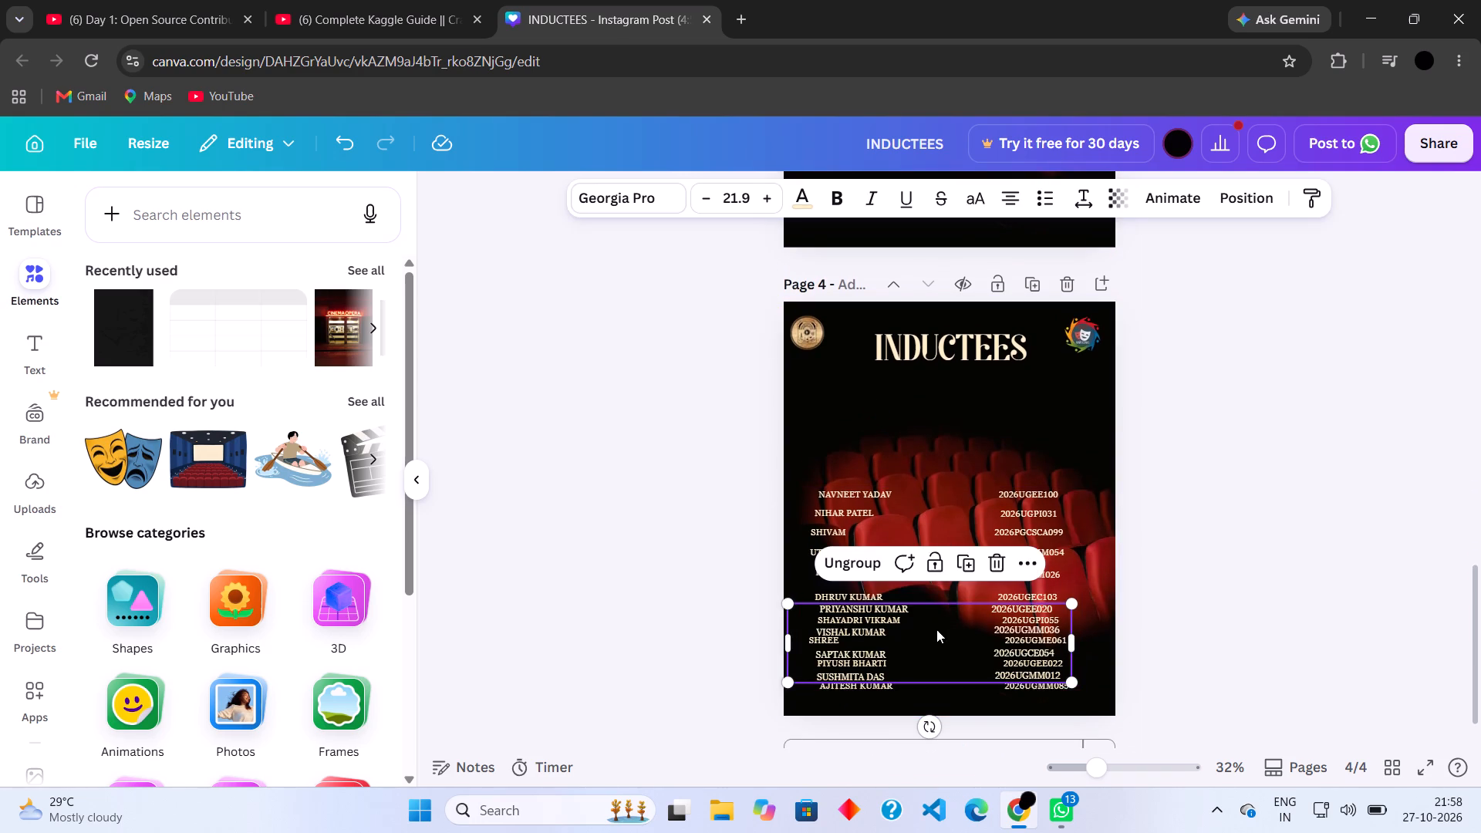
drag(936, 629, 940, 417)
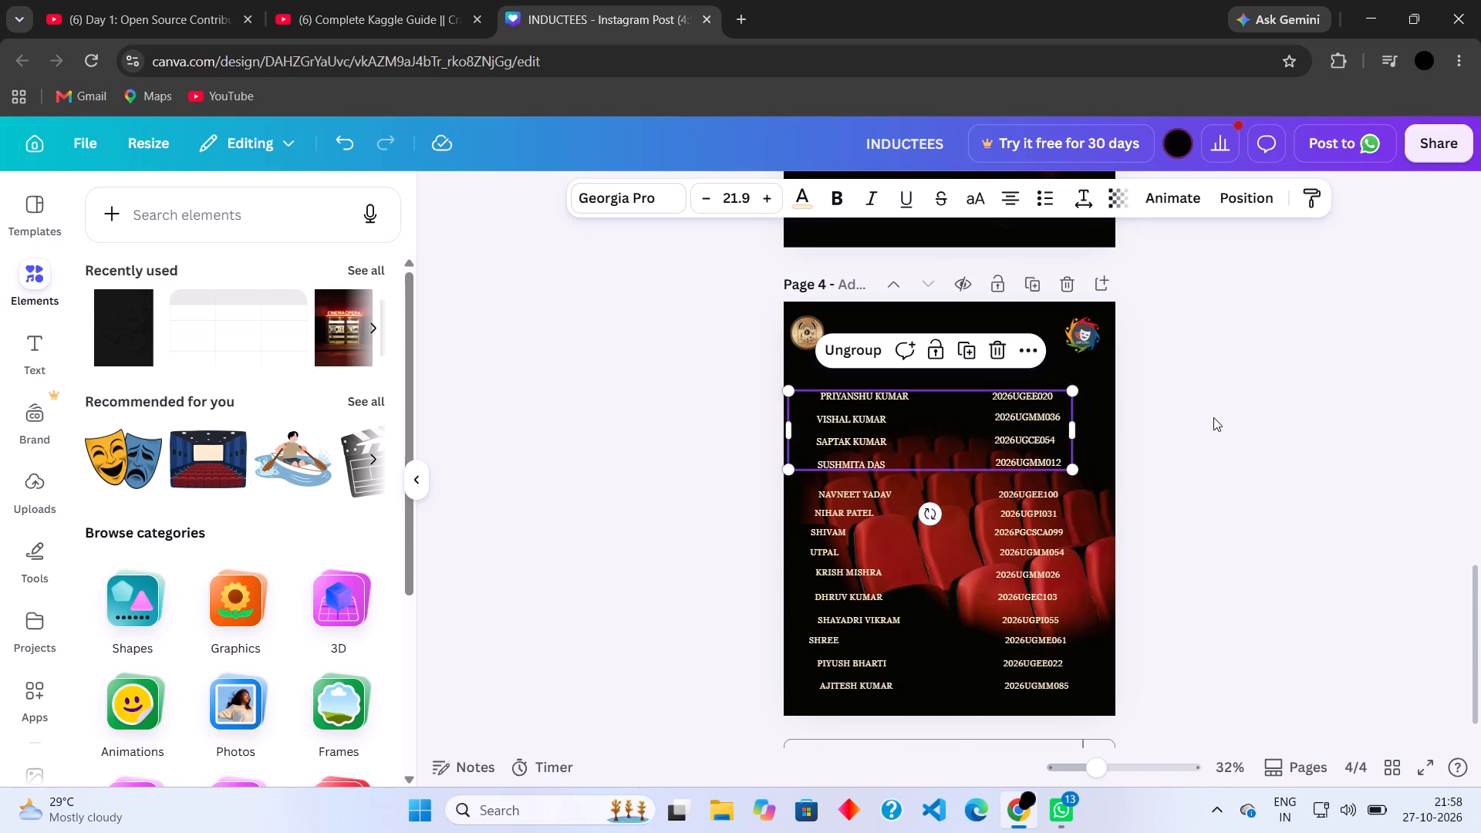
click(1213, 417)
Group the lower six rows on page 3, enlarge them to font size 25.3 and shift the group slightly down.
scroll(1213, 417, up, 4)
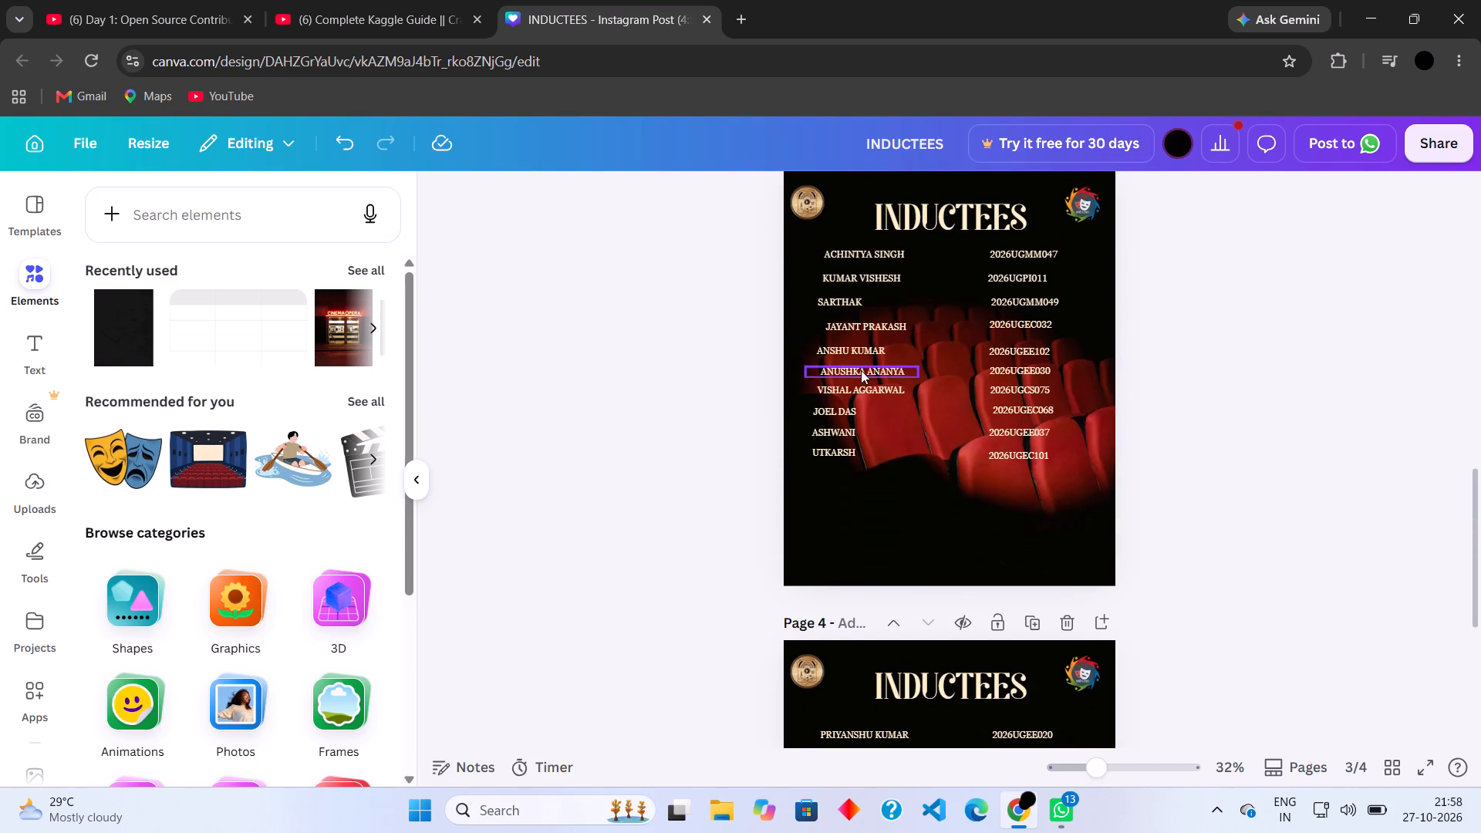
drag(803, 248, 1016, 447)
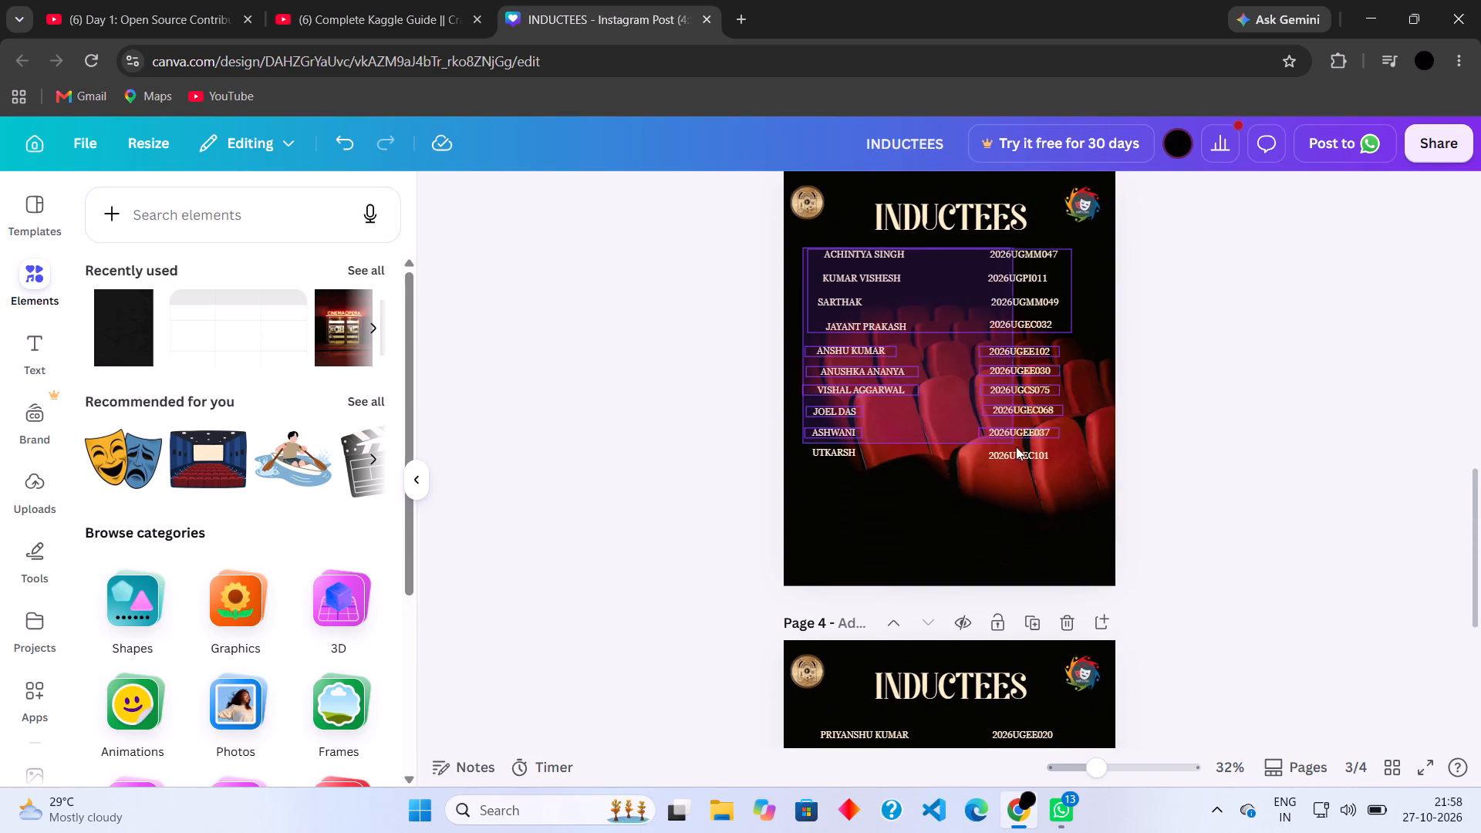
drag(1016, 447, 1032, 465)
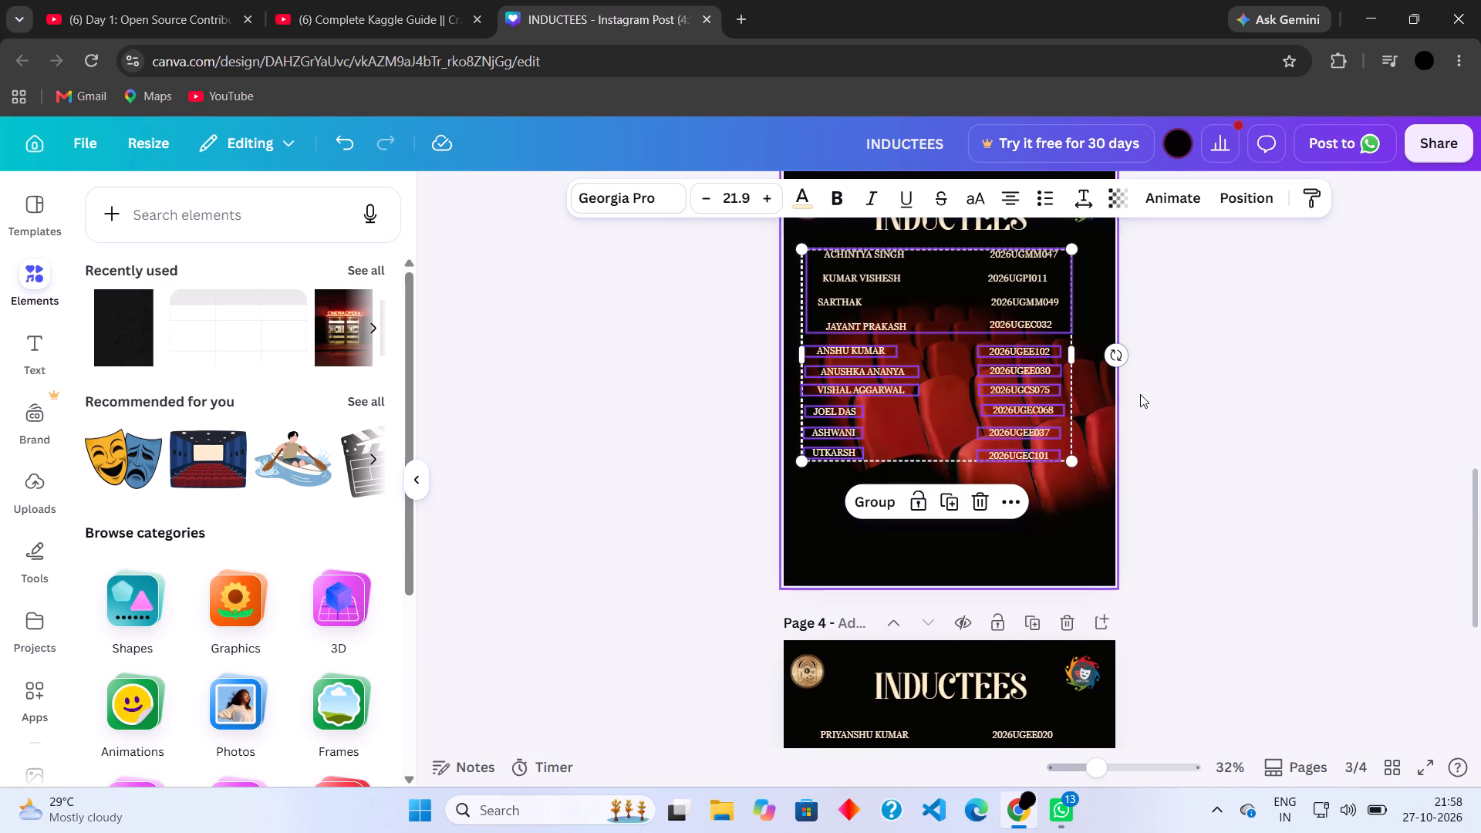
click(1140, 394)
drag(800, 342, 1056, 412)
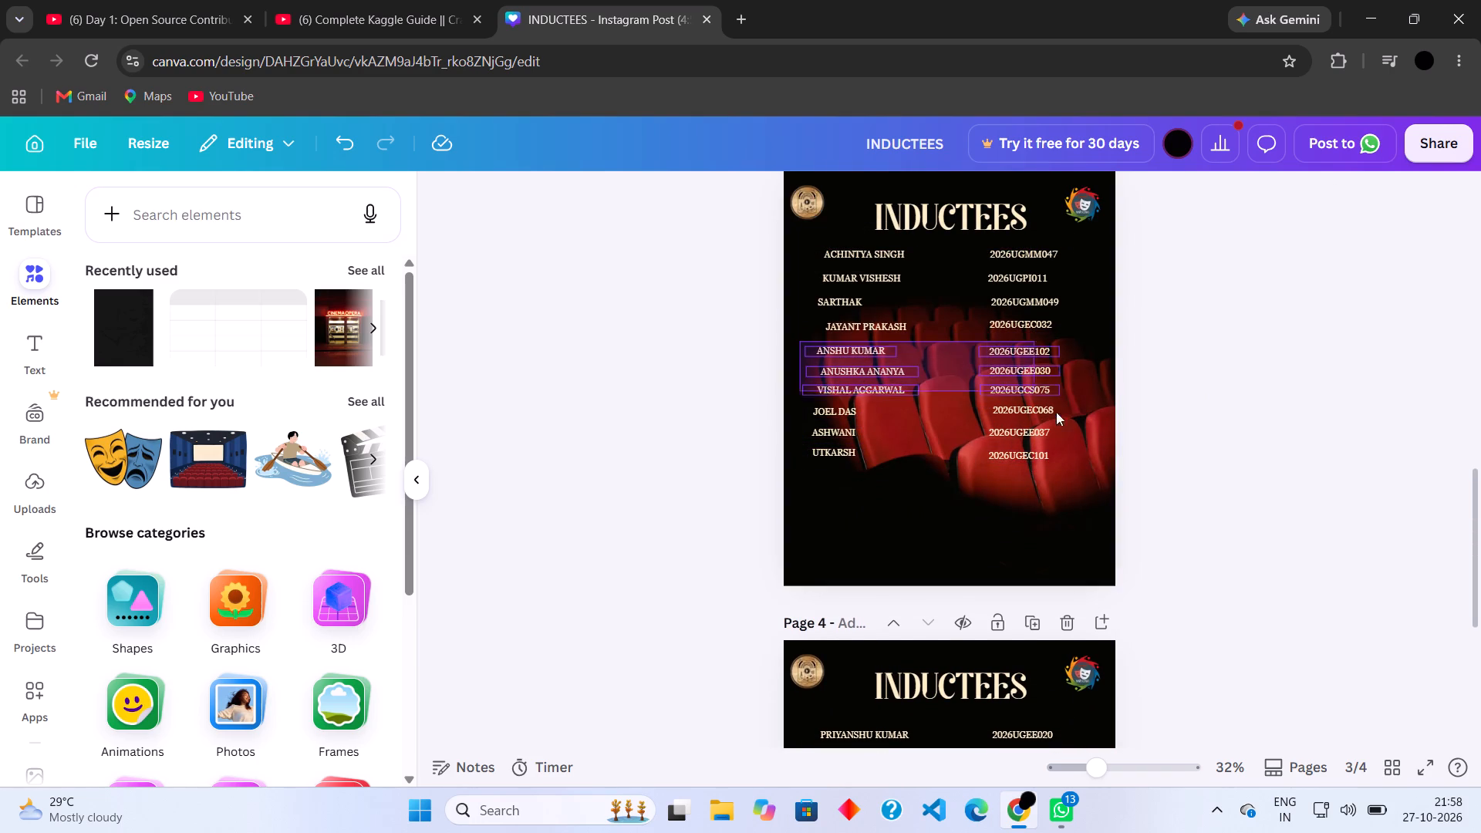
drag(1056, 412, 1056, 480)
click(882, 311)
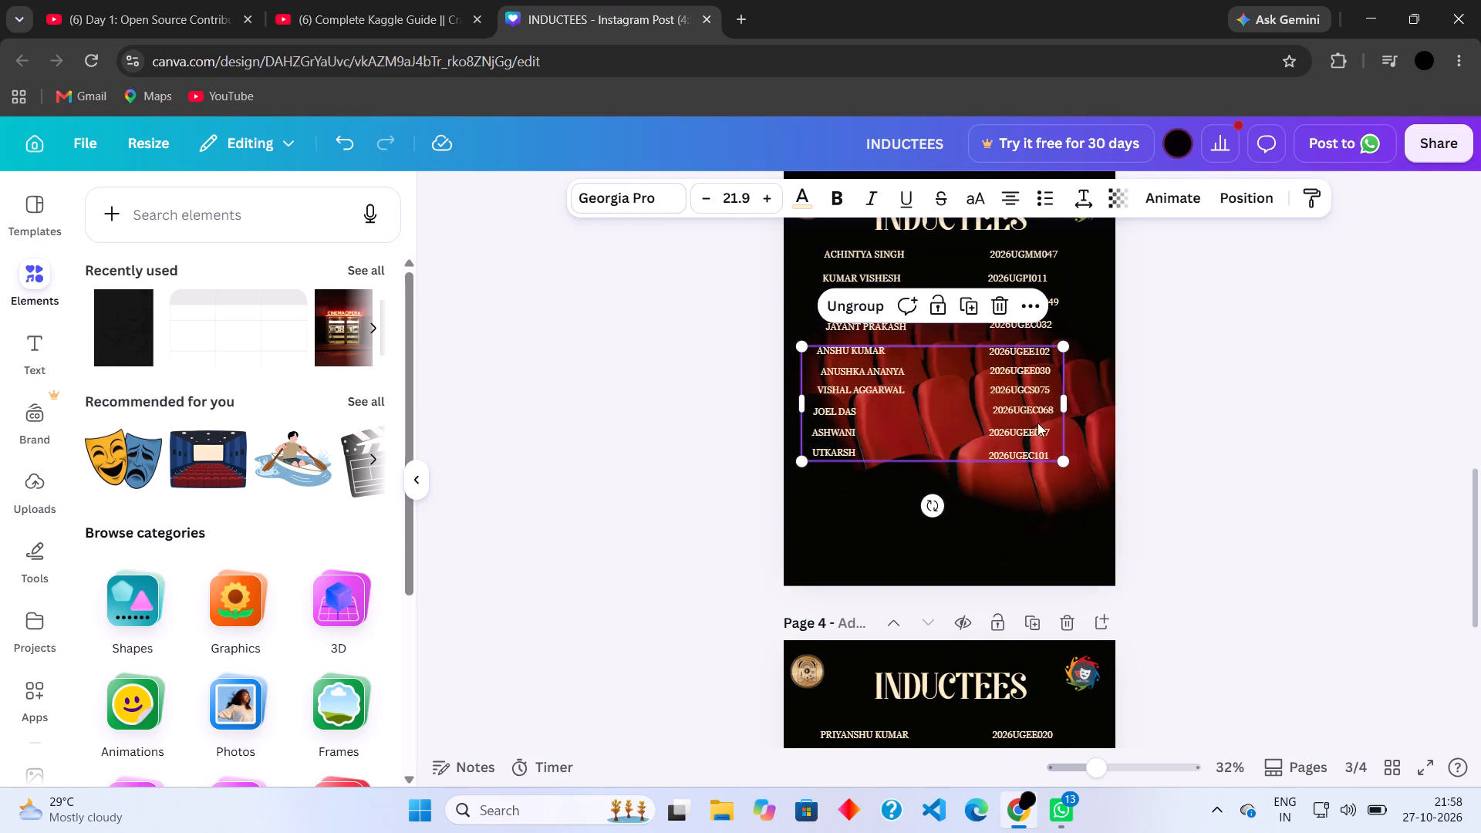
drag(1061, 463, 1093, 493)
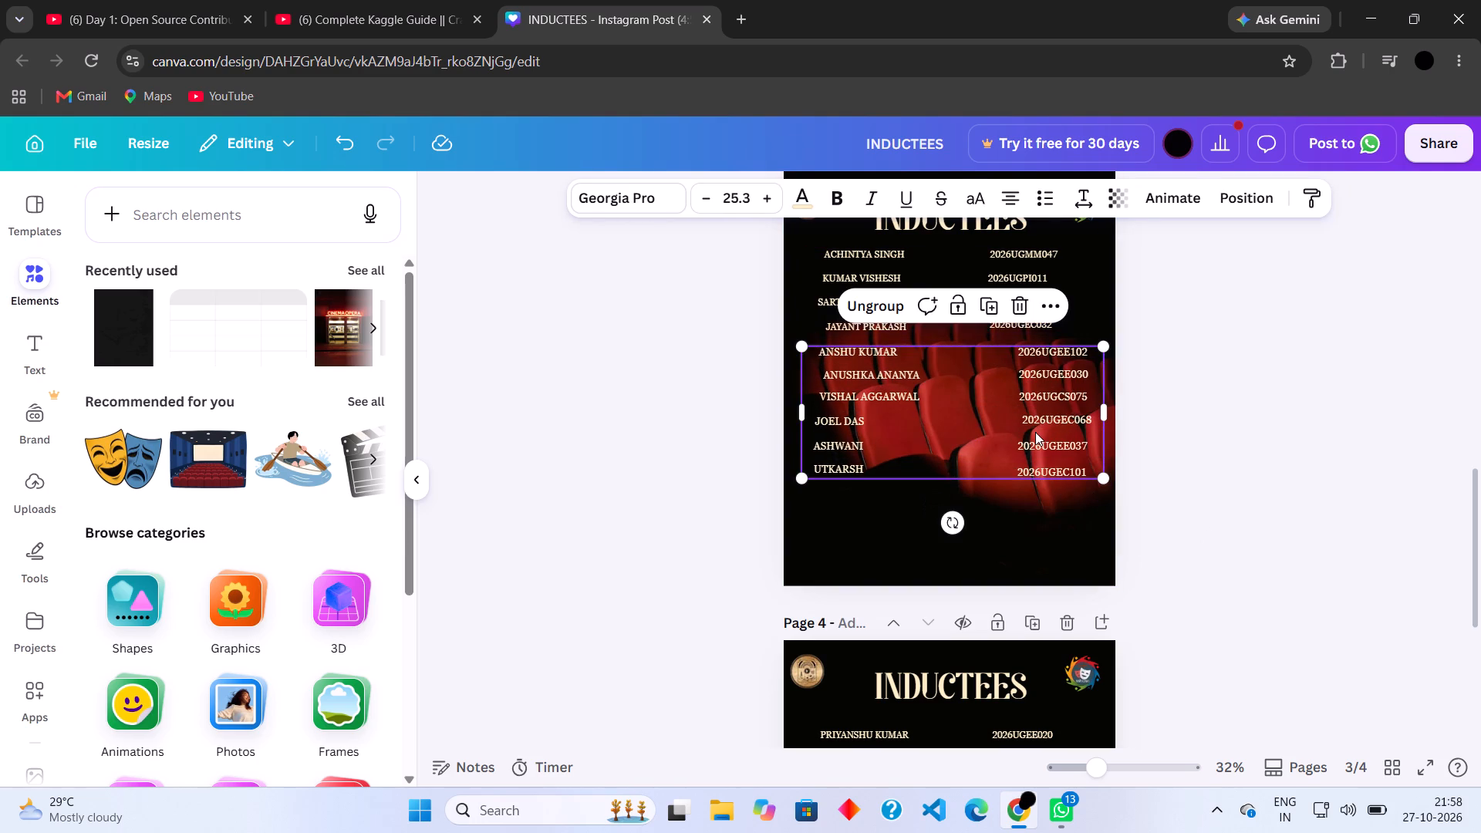
drag(1035, 432, 1027, 454)
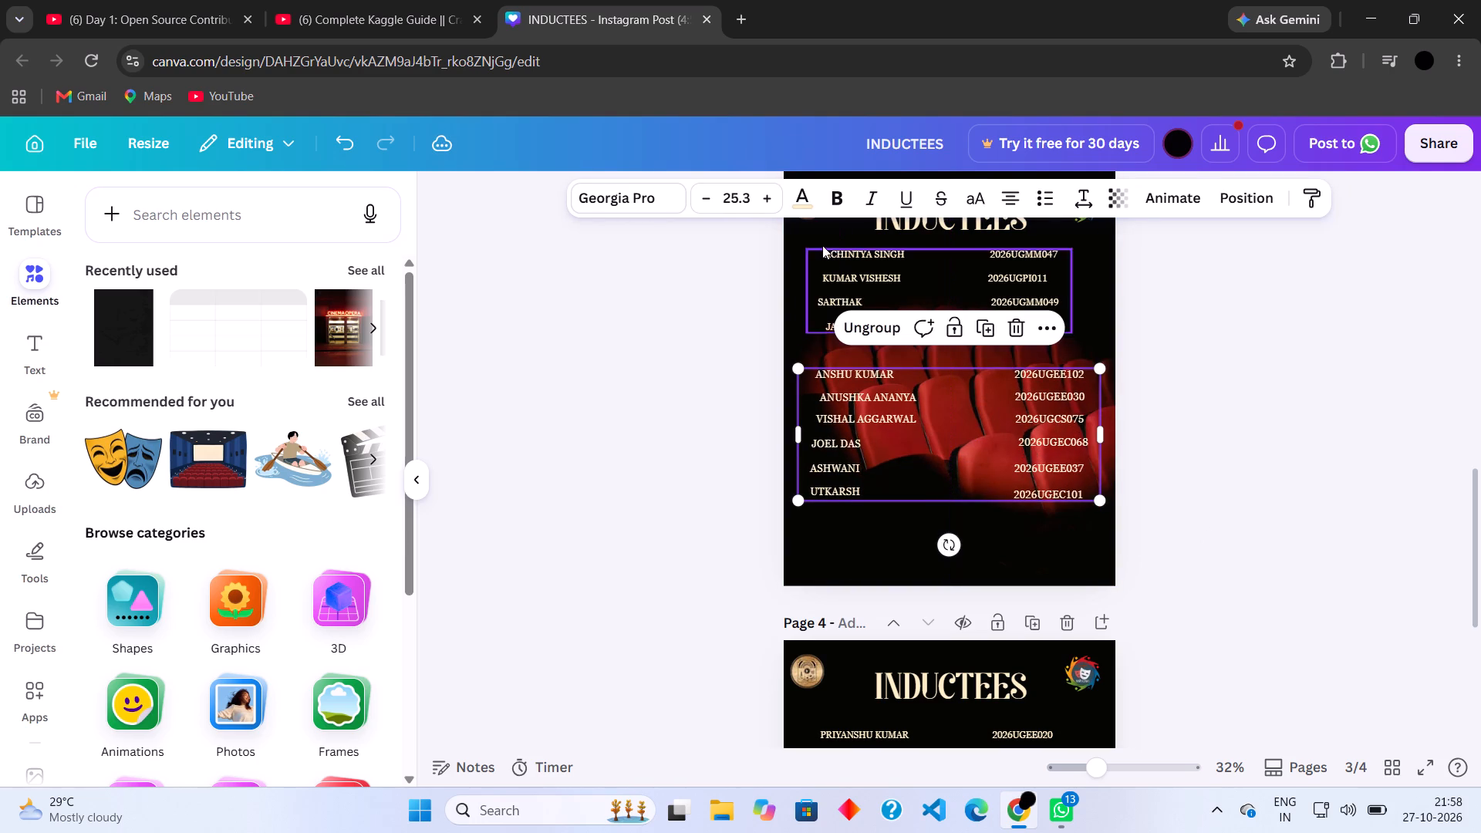
Move the upper four-row group on page 3 slightly down, away from the title and towards the six-row group.
drag(811, 242, 1064, 347)
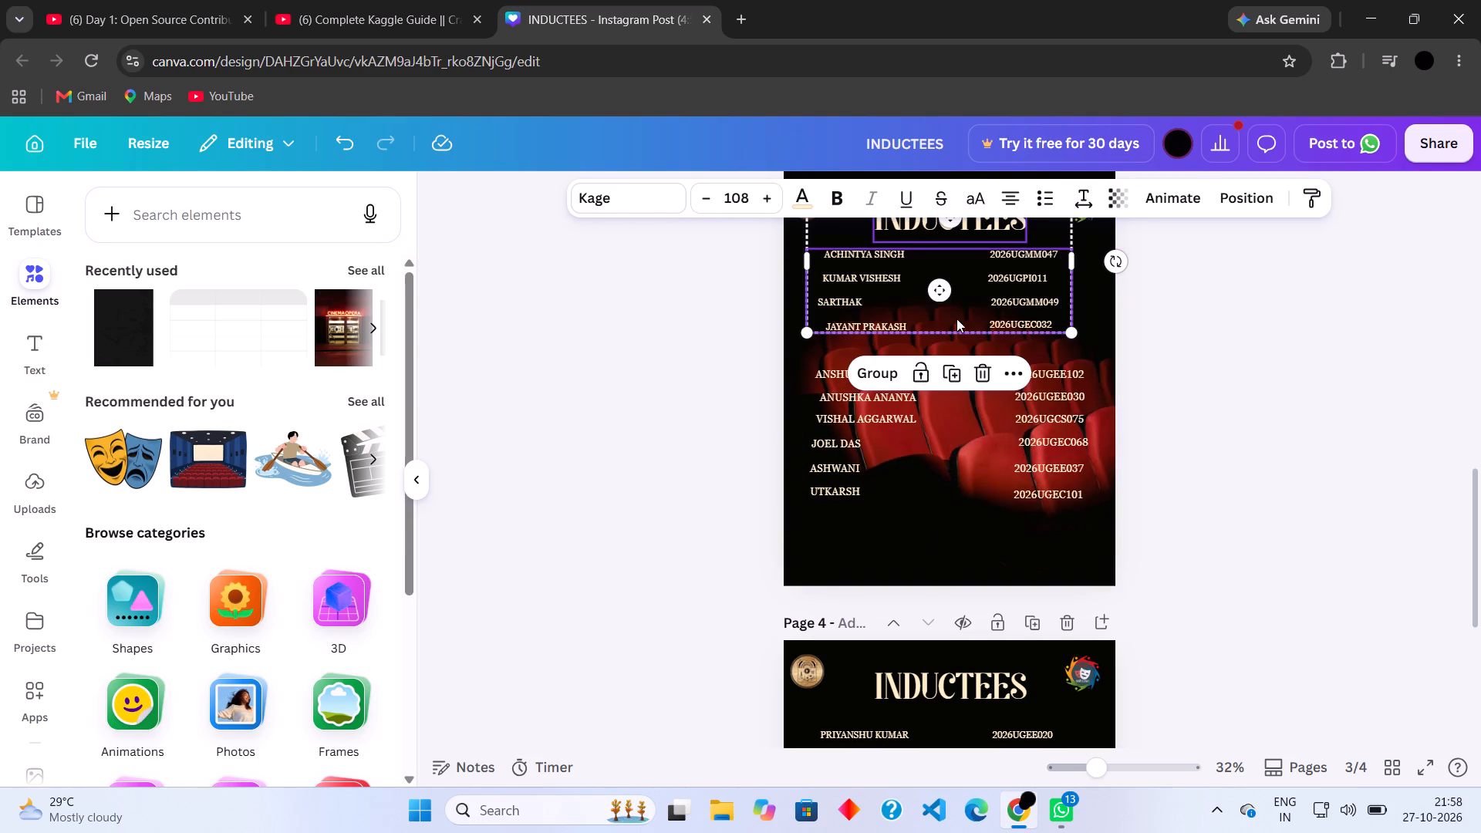
click(1179, 327)
drag(995, 292, 1000, 308)
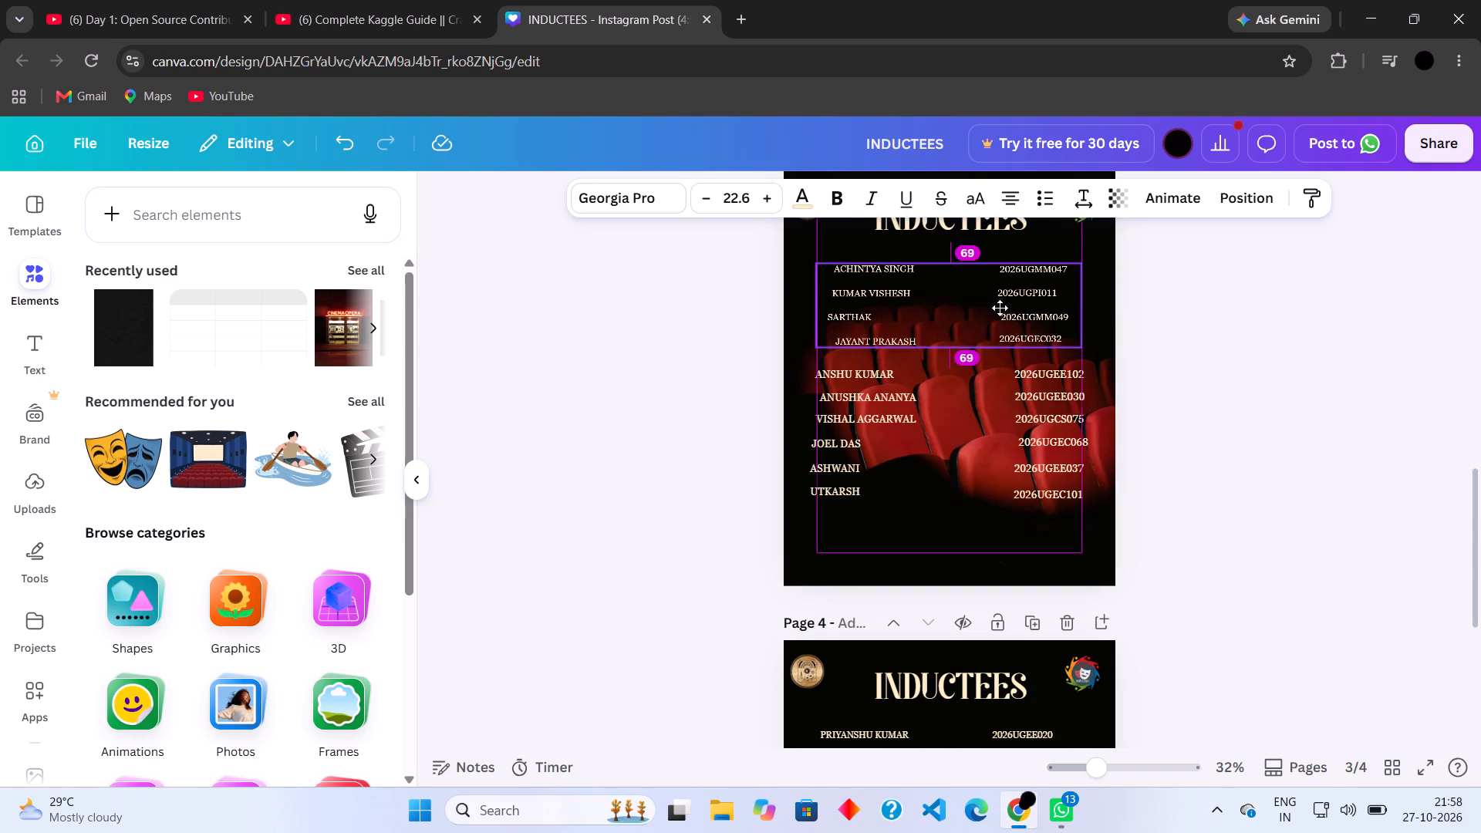
drag(1000, 308, 995, 308)
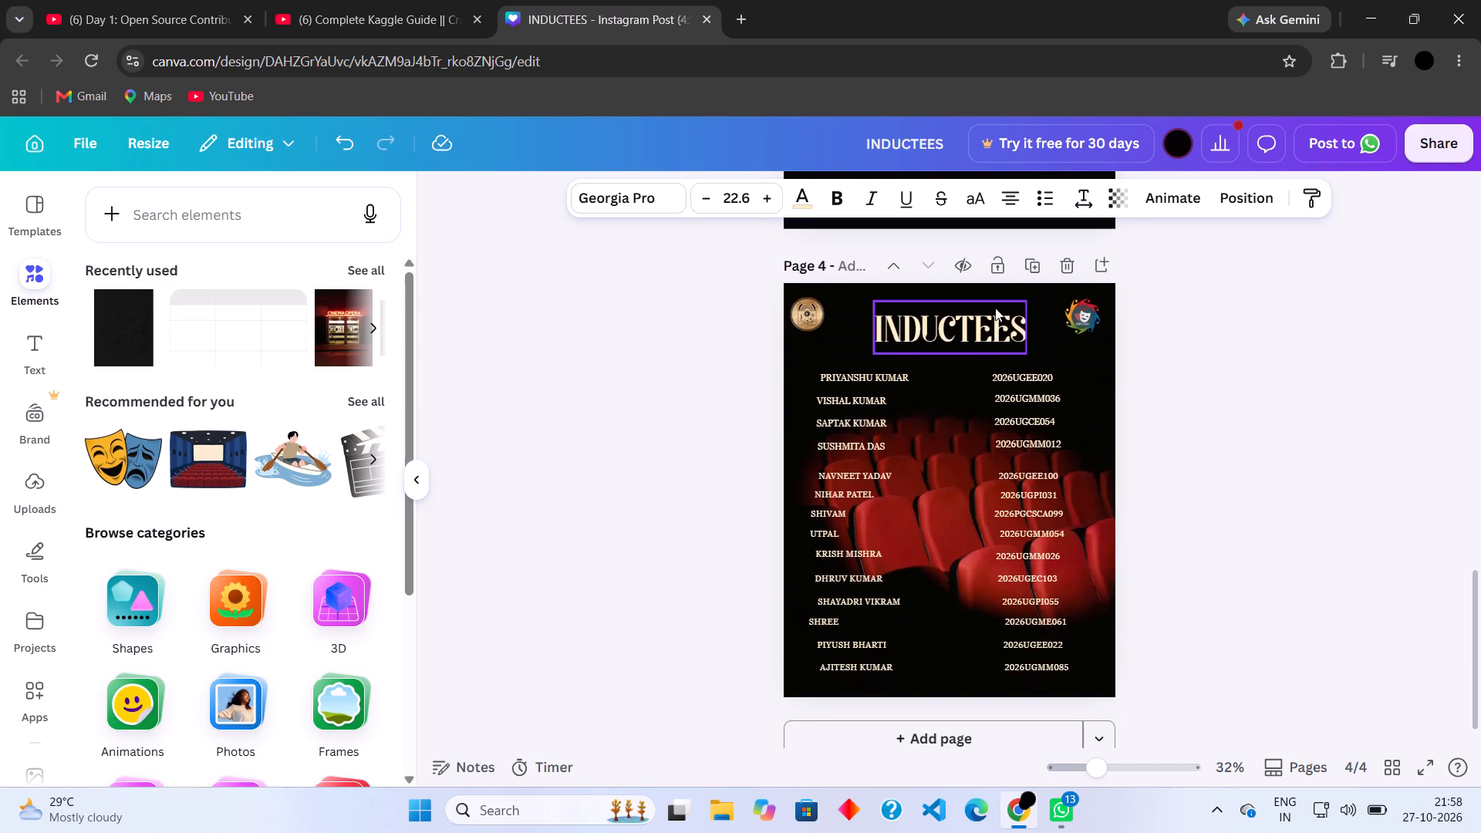
Left-align the text in page 2's upper ten-row group and shift the group slightly right.
scroll(995, 308, up, 5)
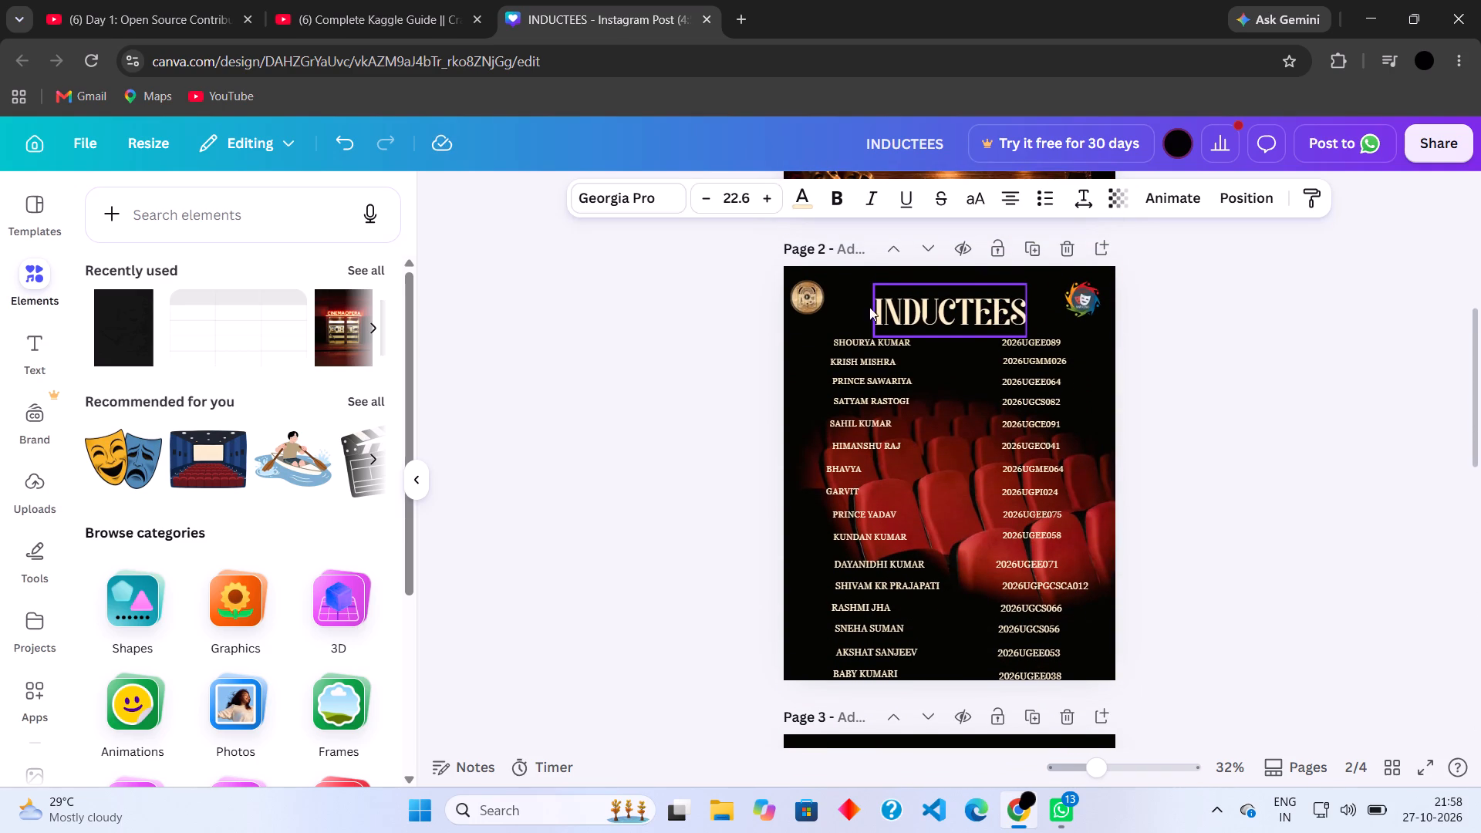
drag(821, 331, 914, 510)
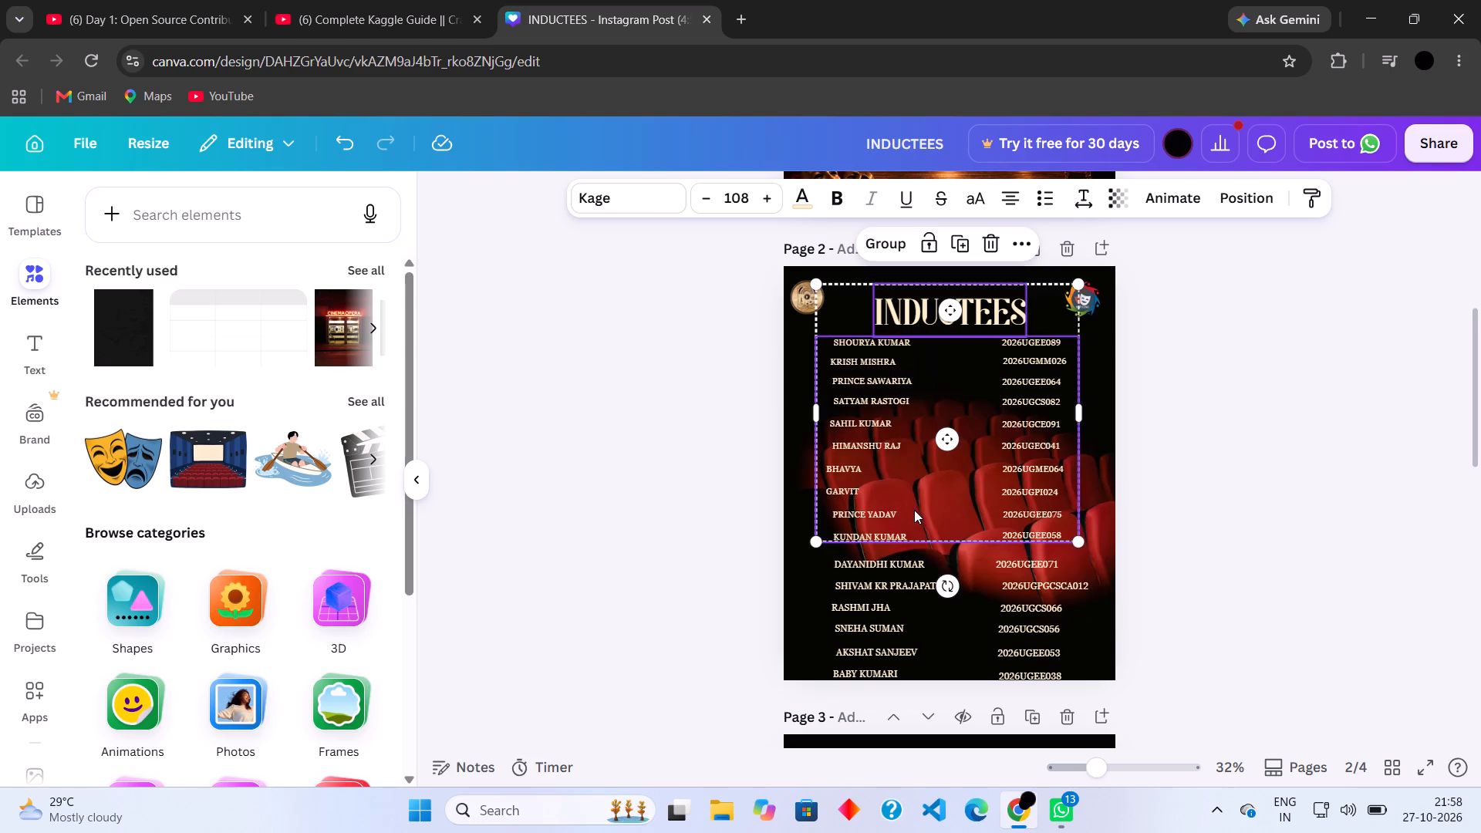
click(805, 374)
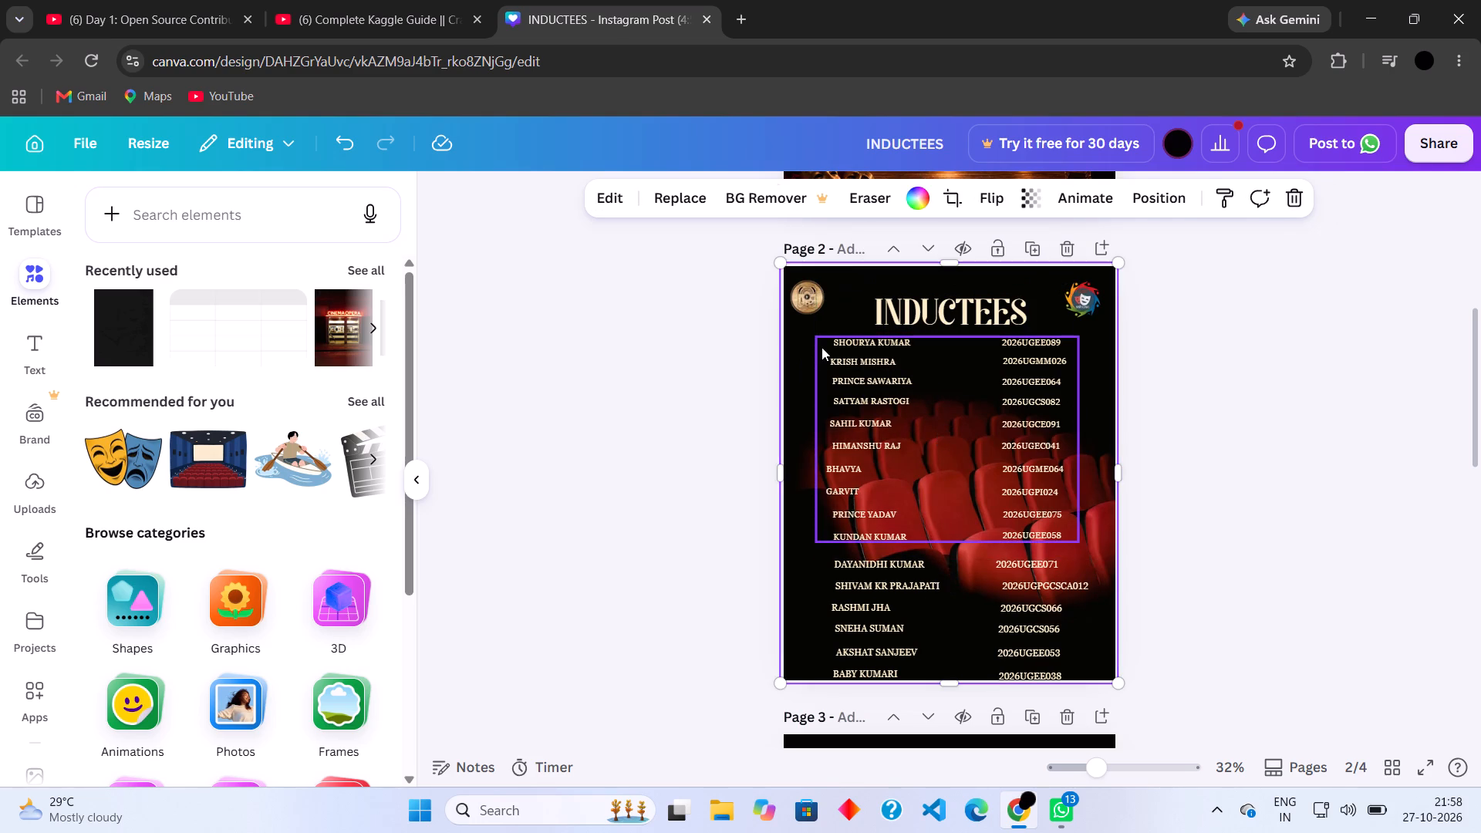
click(821, 347)
click(1014, 191)
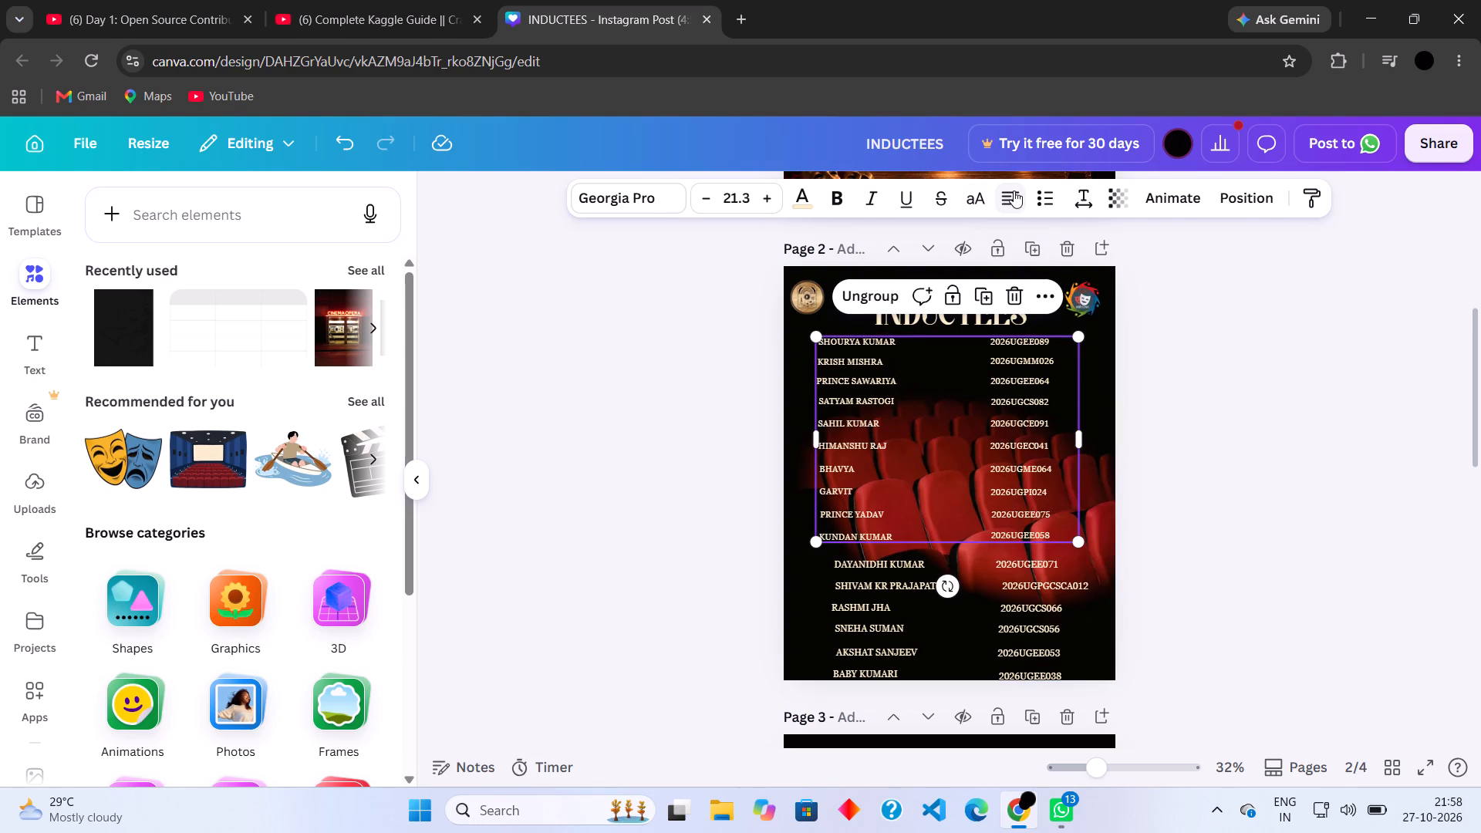
click(1183, 468)
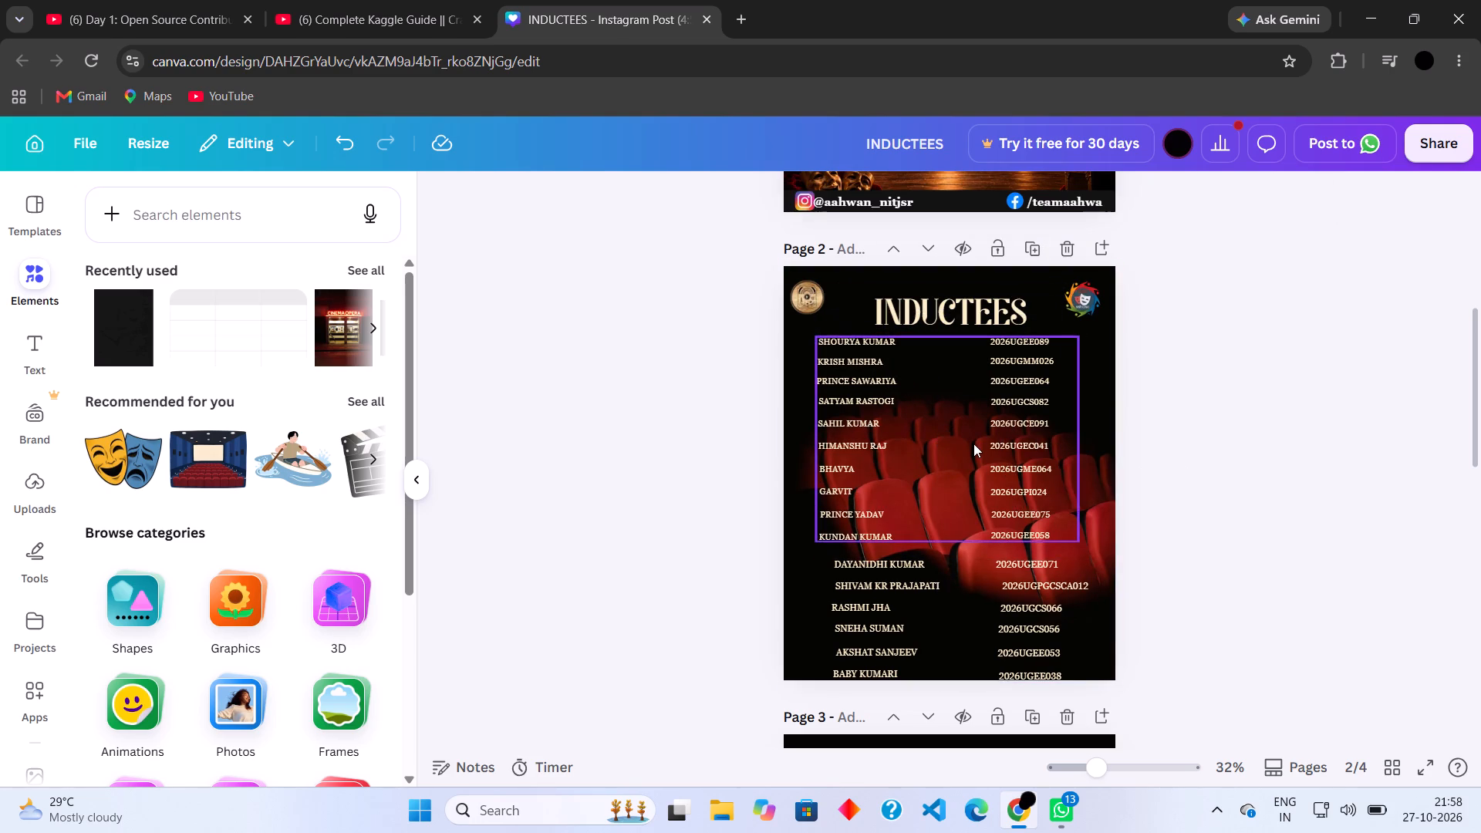
drag(973, 443, 983, 443)
Left-align the text in page 2's lower group, line it up under the upper rows and close the gap between them.
click(994, 628)
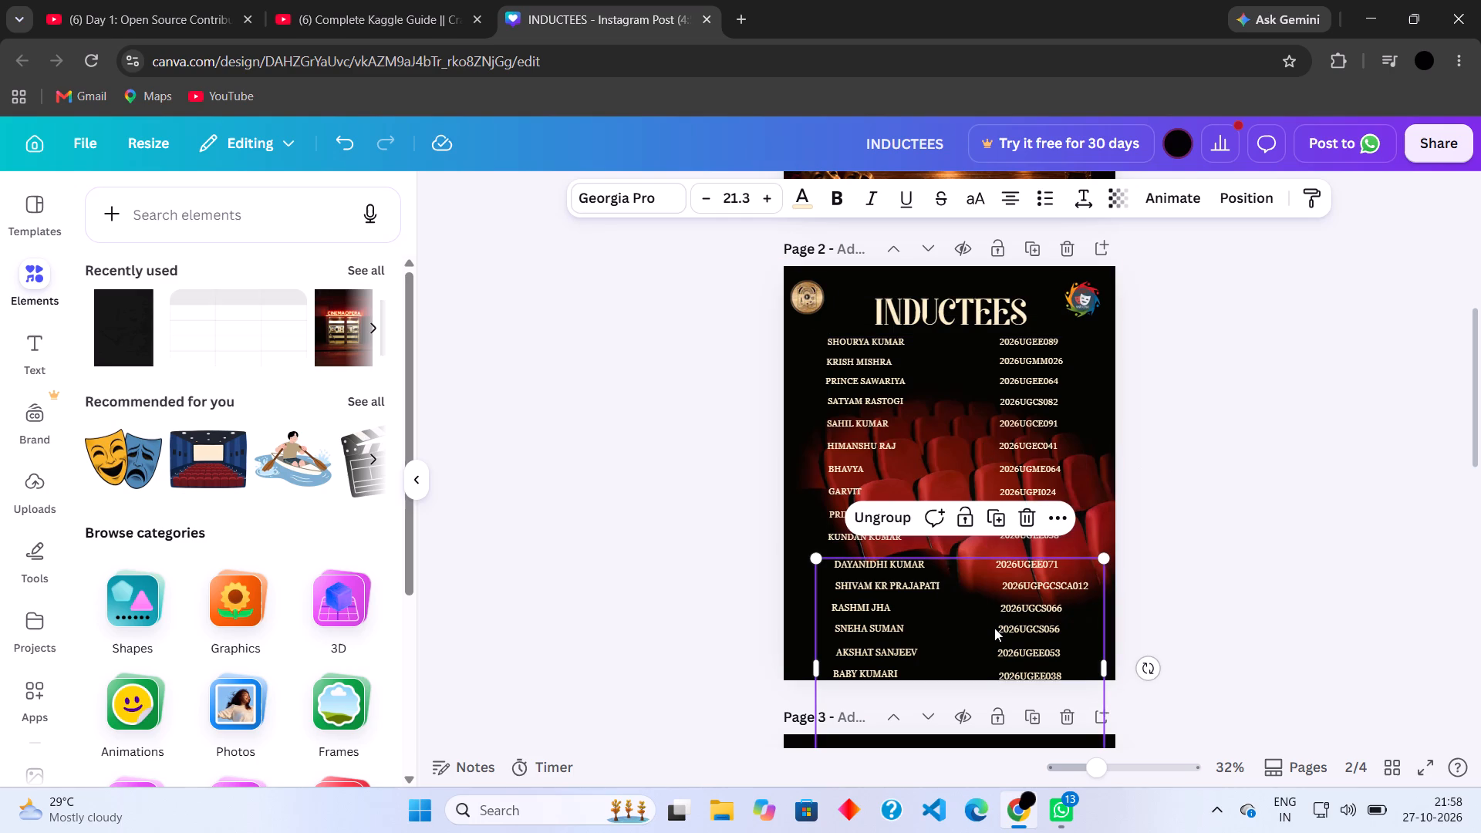
click(994, 628)
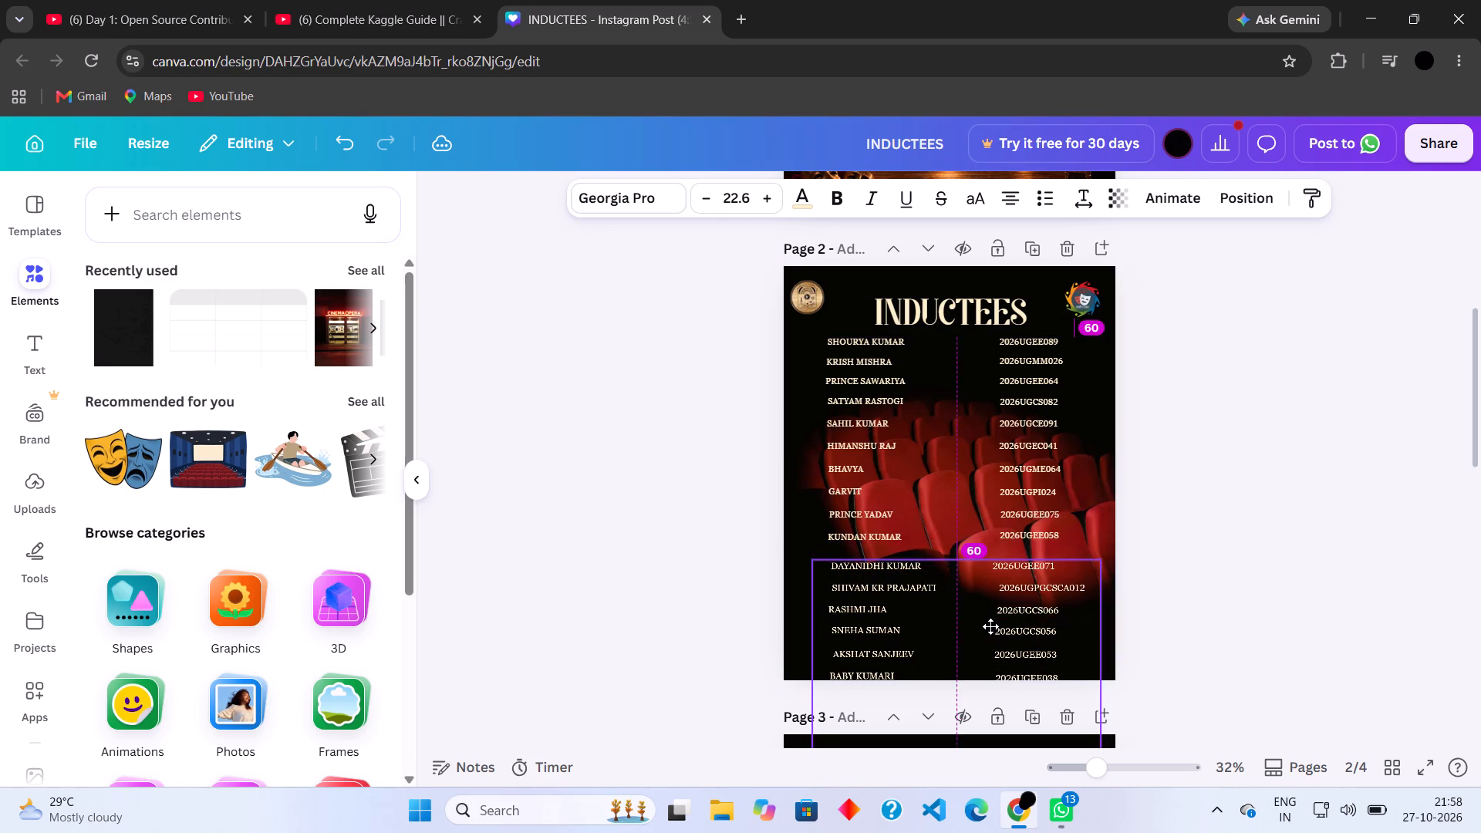
click(1009, 201)
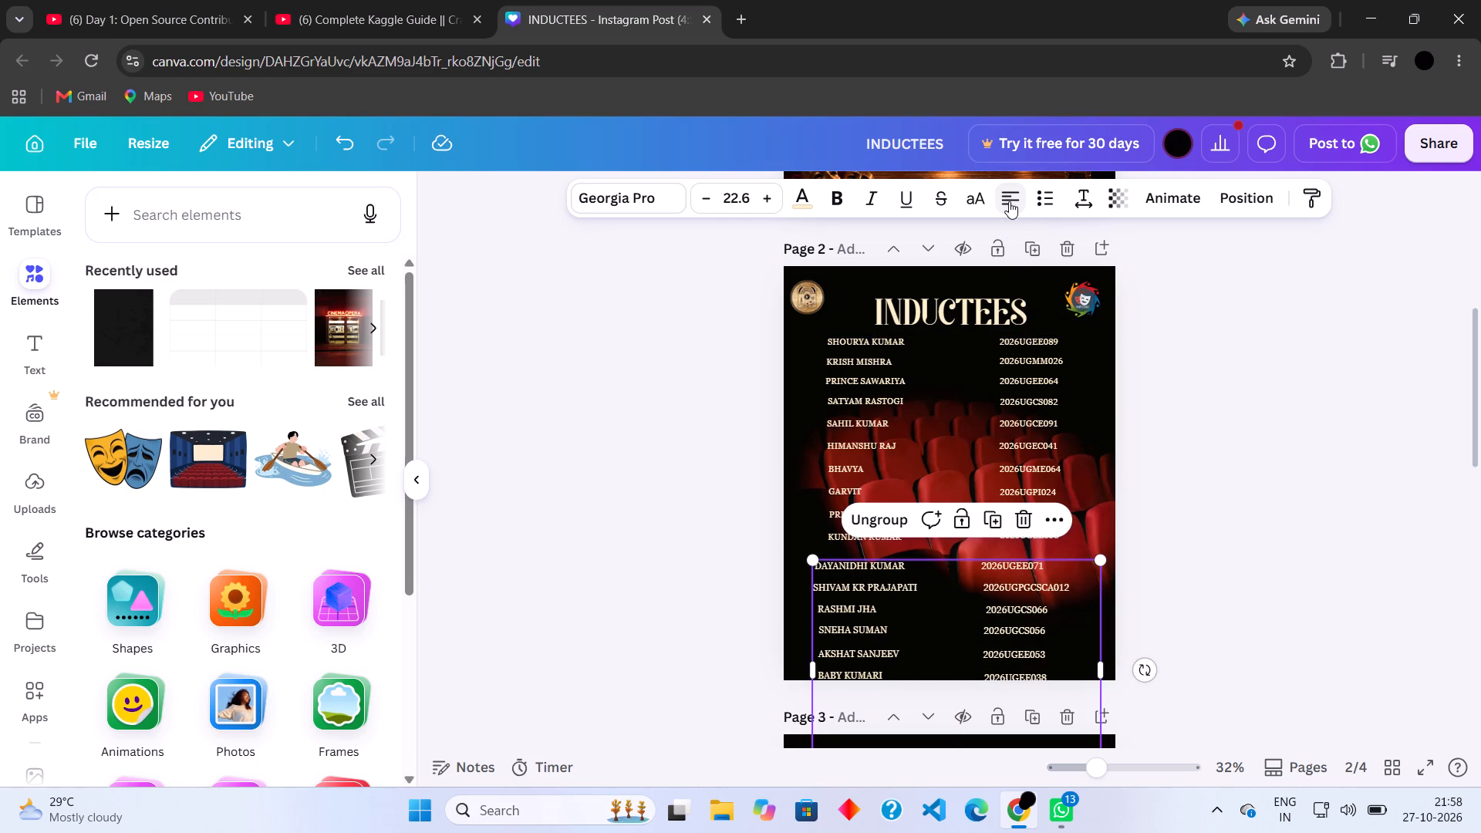
click(1243, 548)
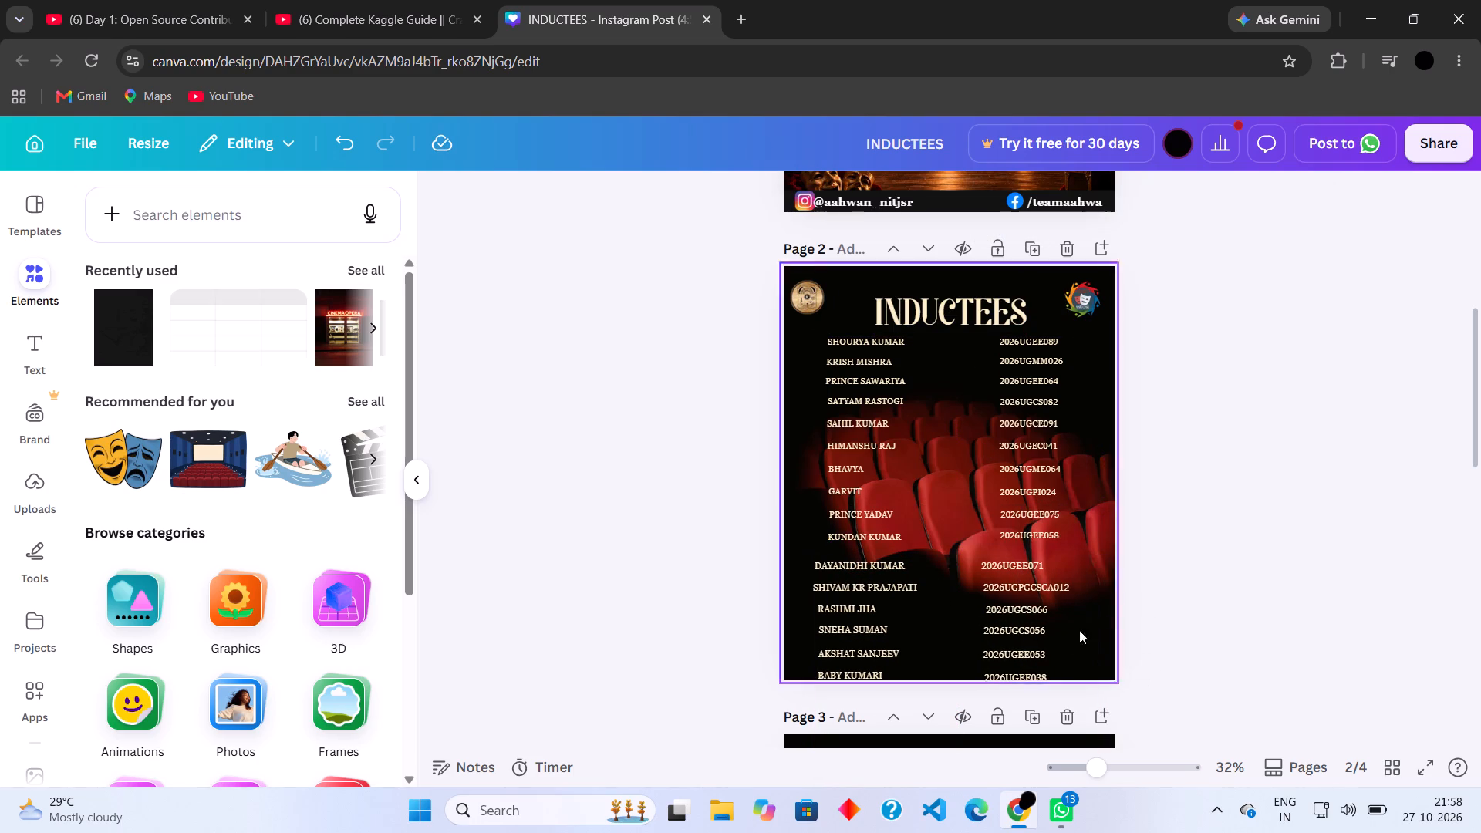
drag(995, 618, 1004, 613)
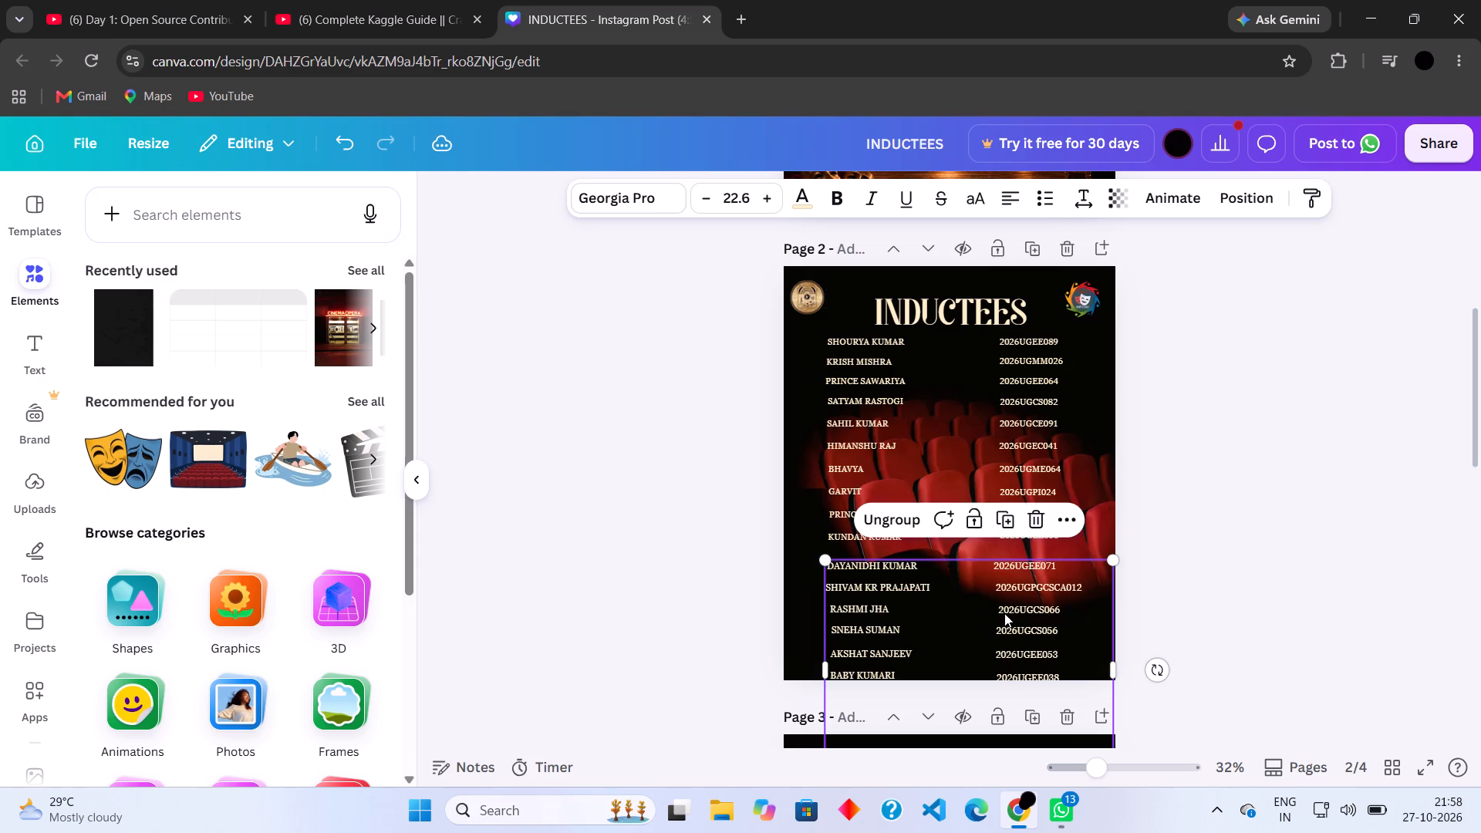
click(1190, 549)
click(1000, 575)
drag(1000, 575, 996, 567)
click(1266, 484)
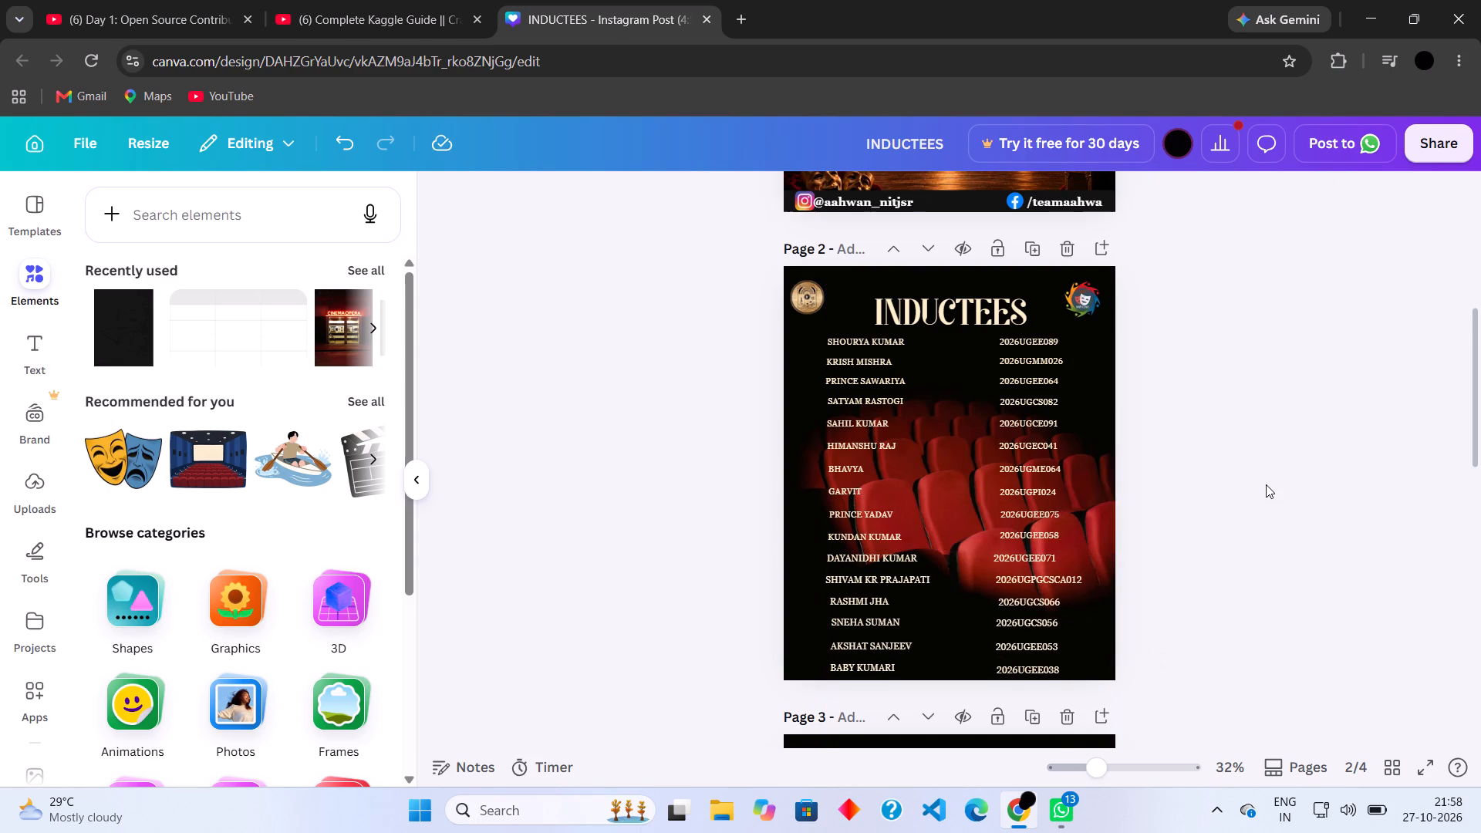
Move page 3, which holds the four-row and six-row groups, down one place so it follows the fourteen-row page.
scroll(1266, 484, down, 5)
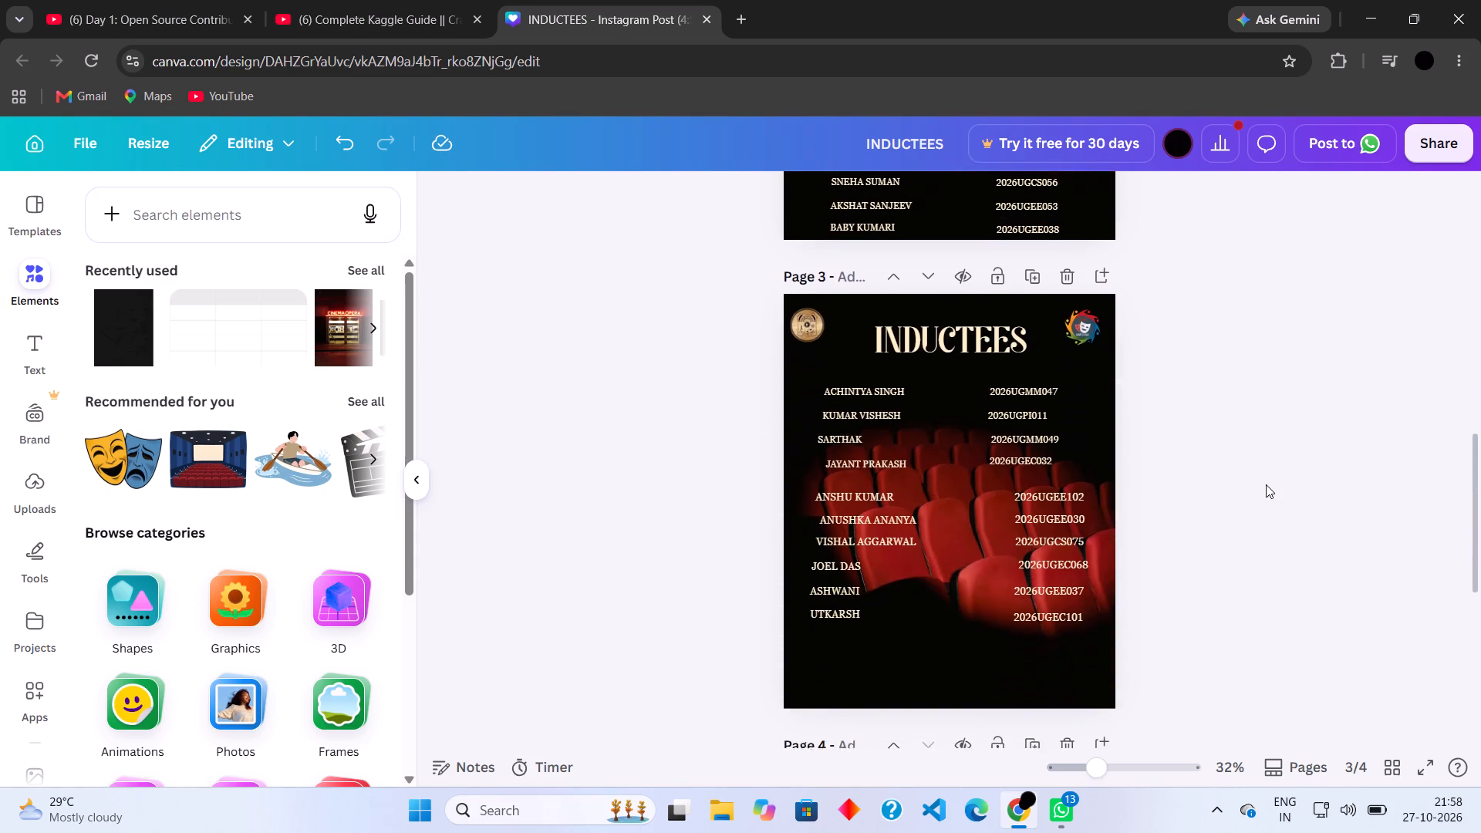
scroll(1266, 484, down, 1)
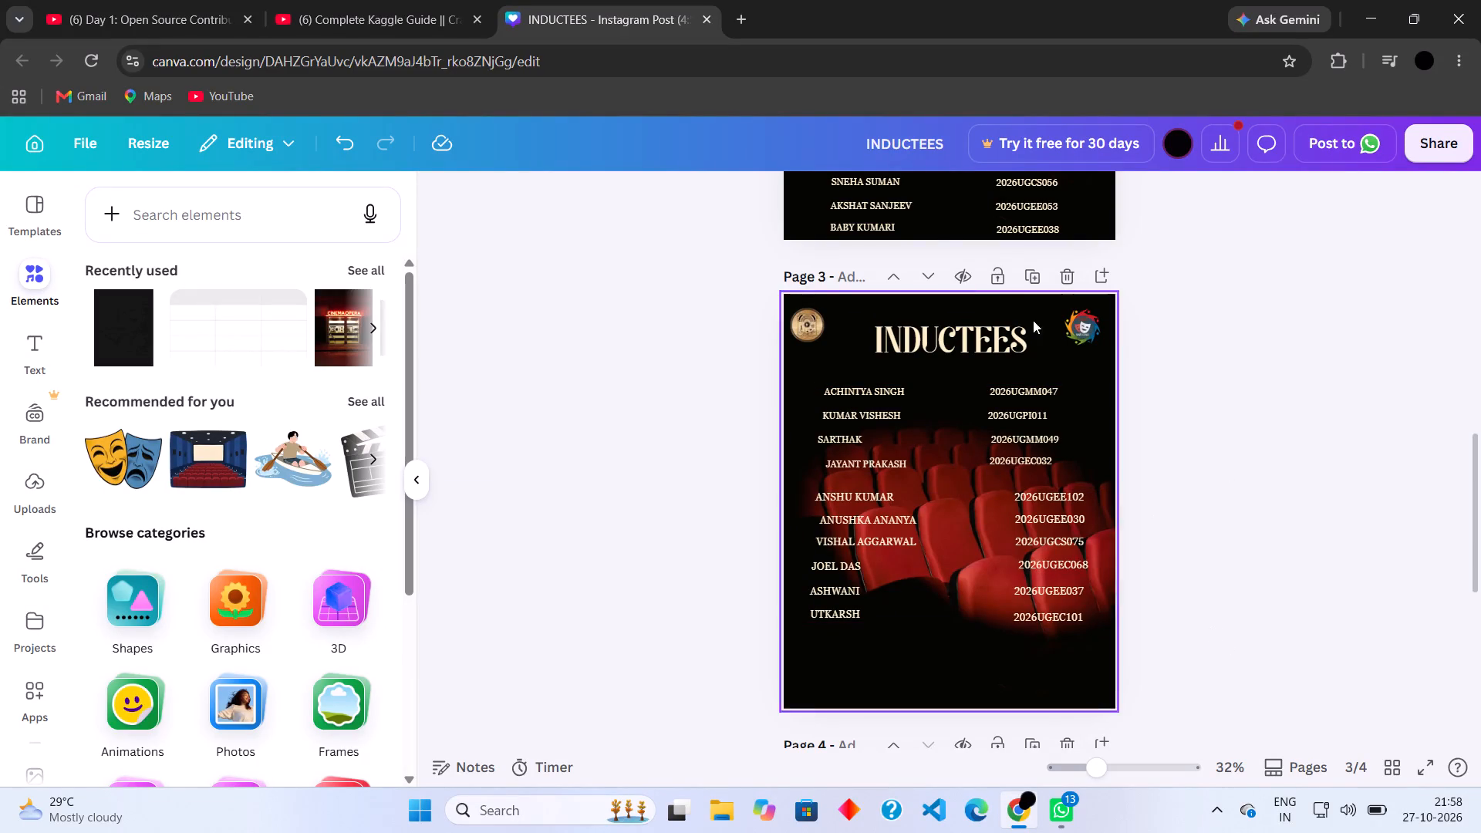
click(931, 285)
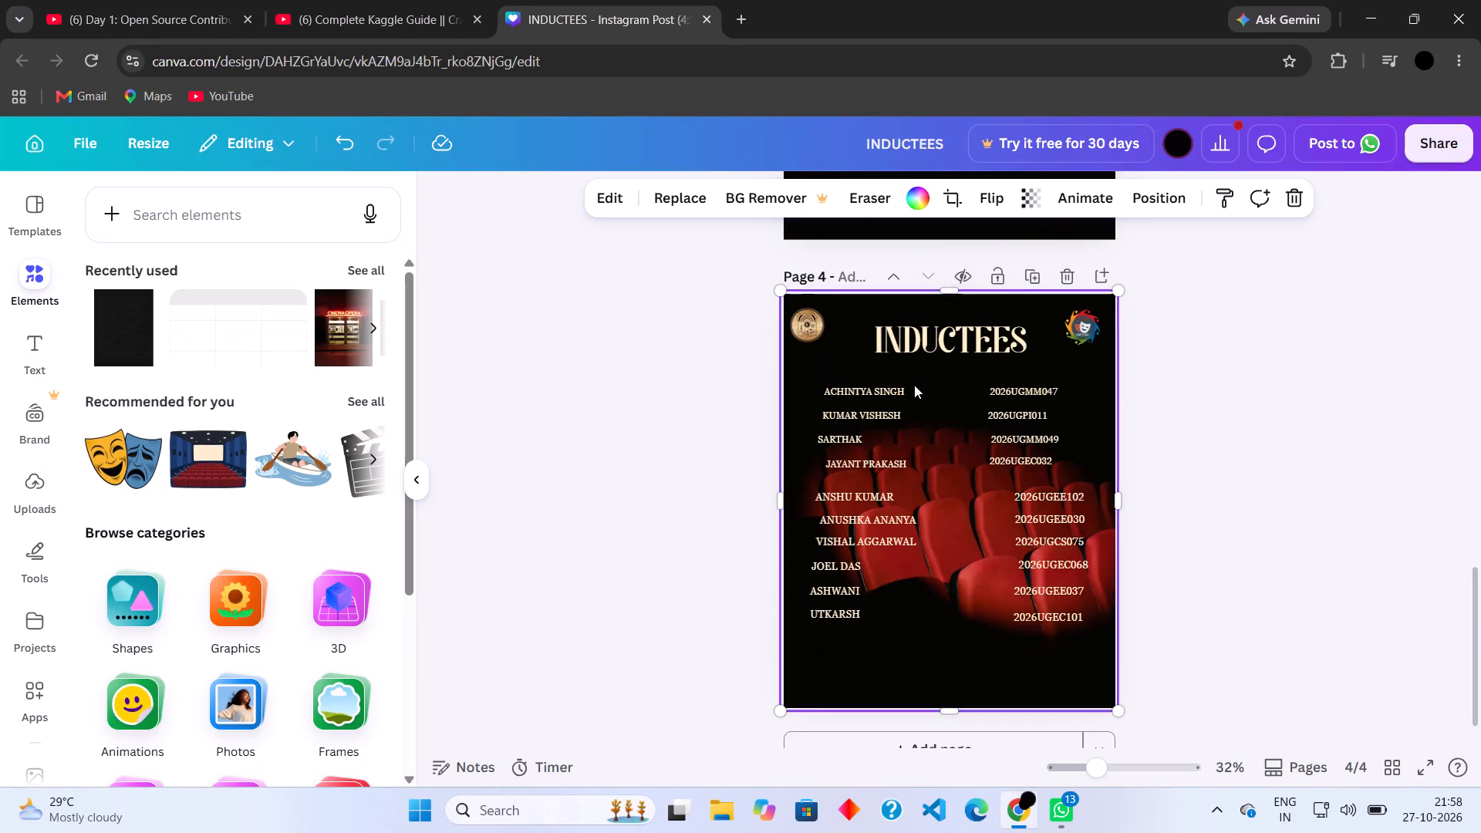
scroll(914, 385, up, 4)
scroll(914, 385, down, 3)
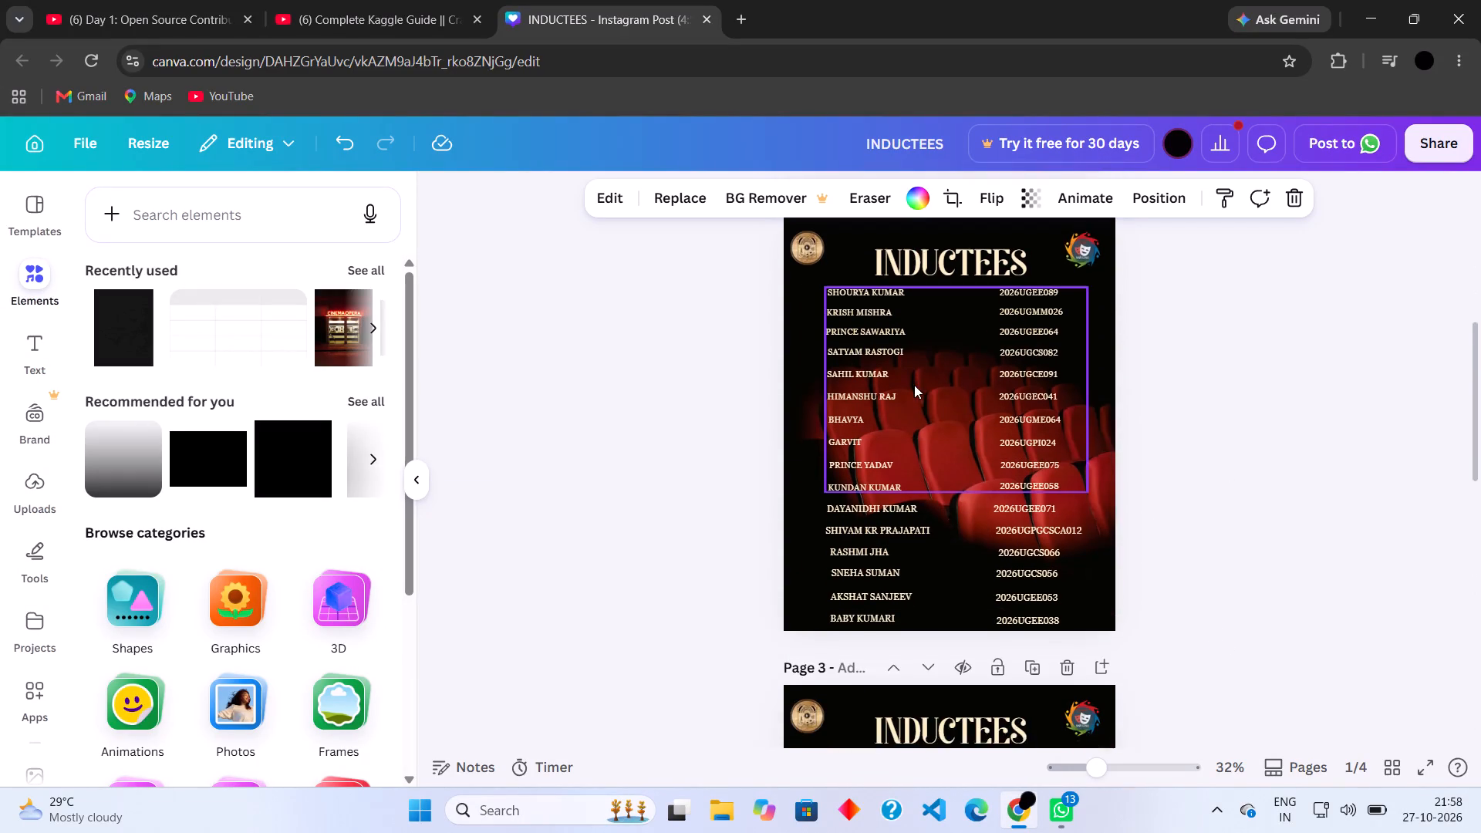
scroll(914, 385, down, 5)
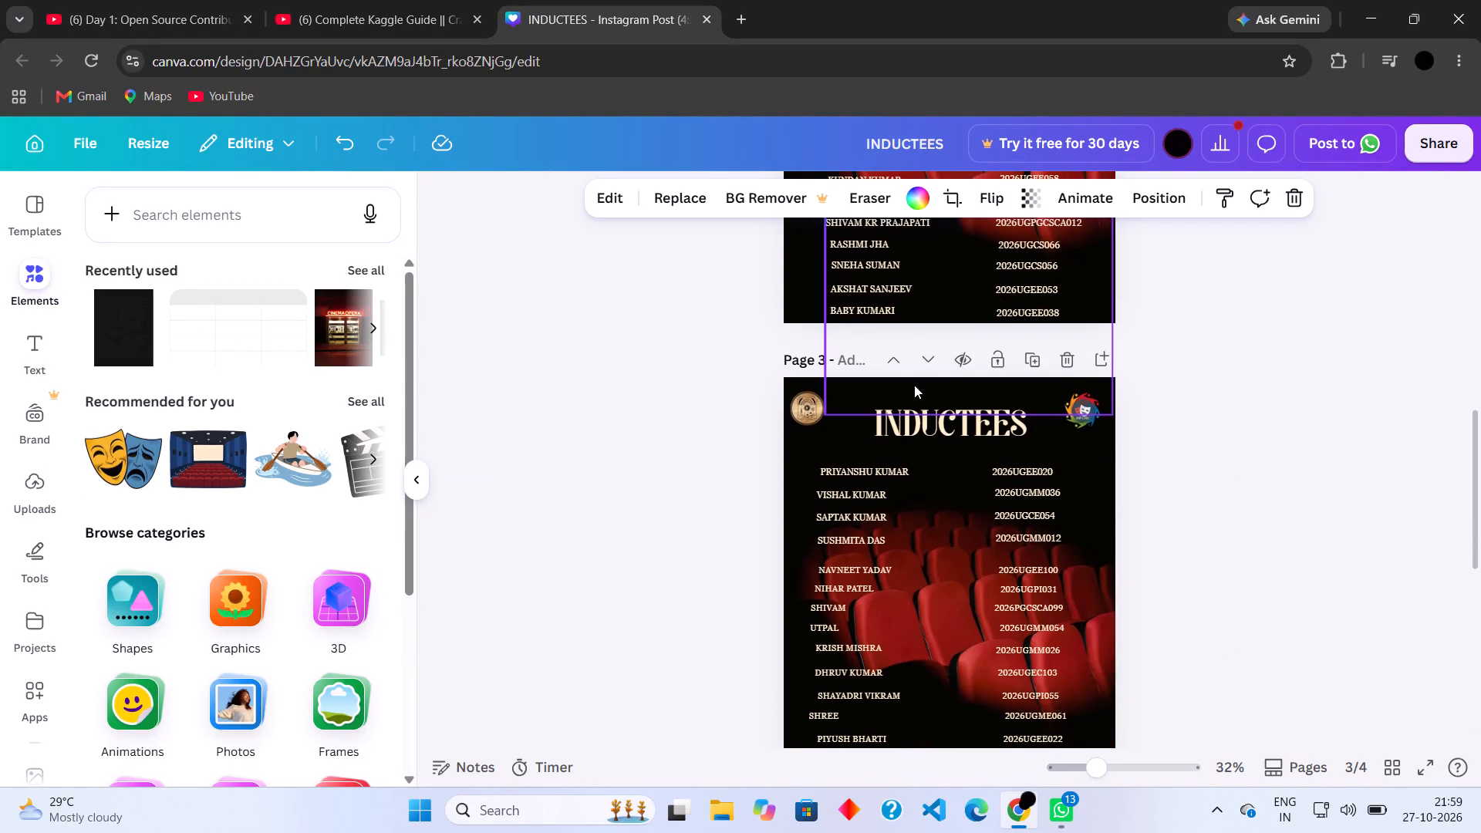
Left-align the text in page 3's upper four-row group and shift its third name right, into line with the other names.
scroll(914, 385, down, 1)
drag(808, 464, 934, 511)
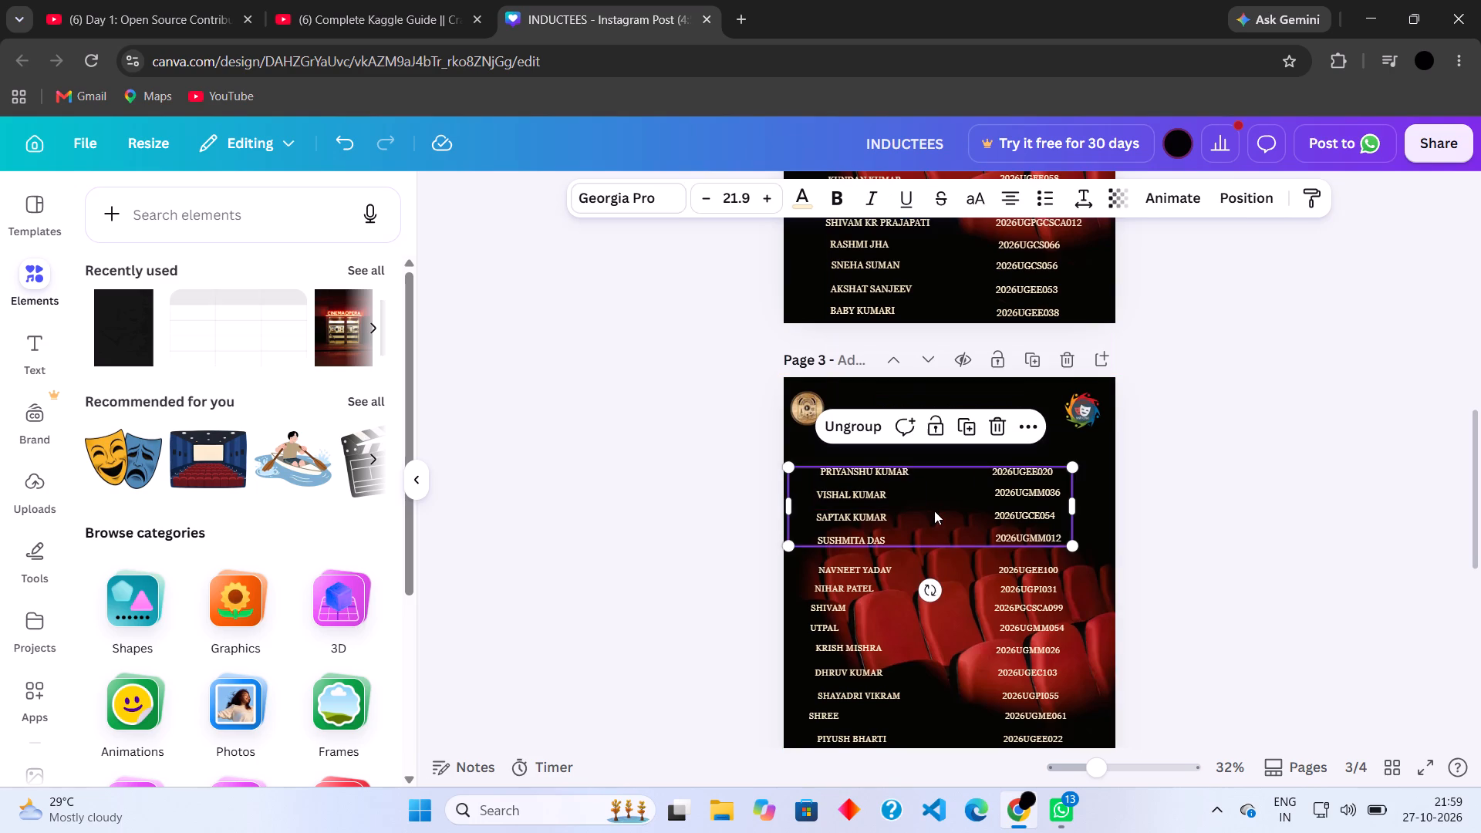
click(1008, 194)
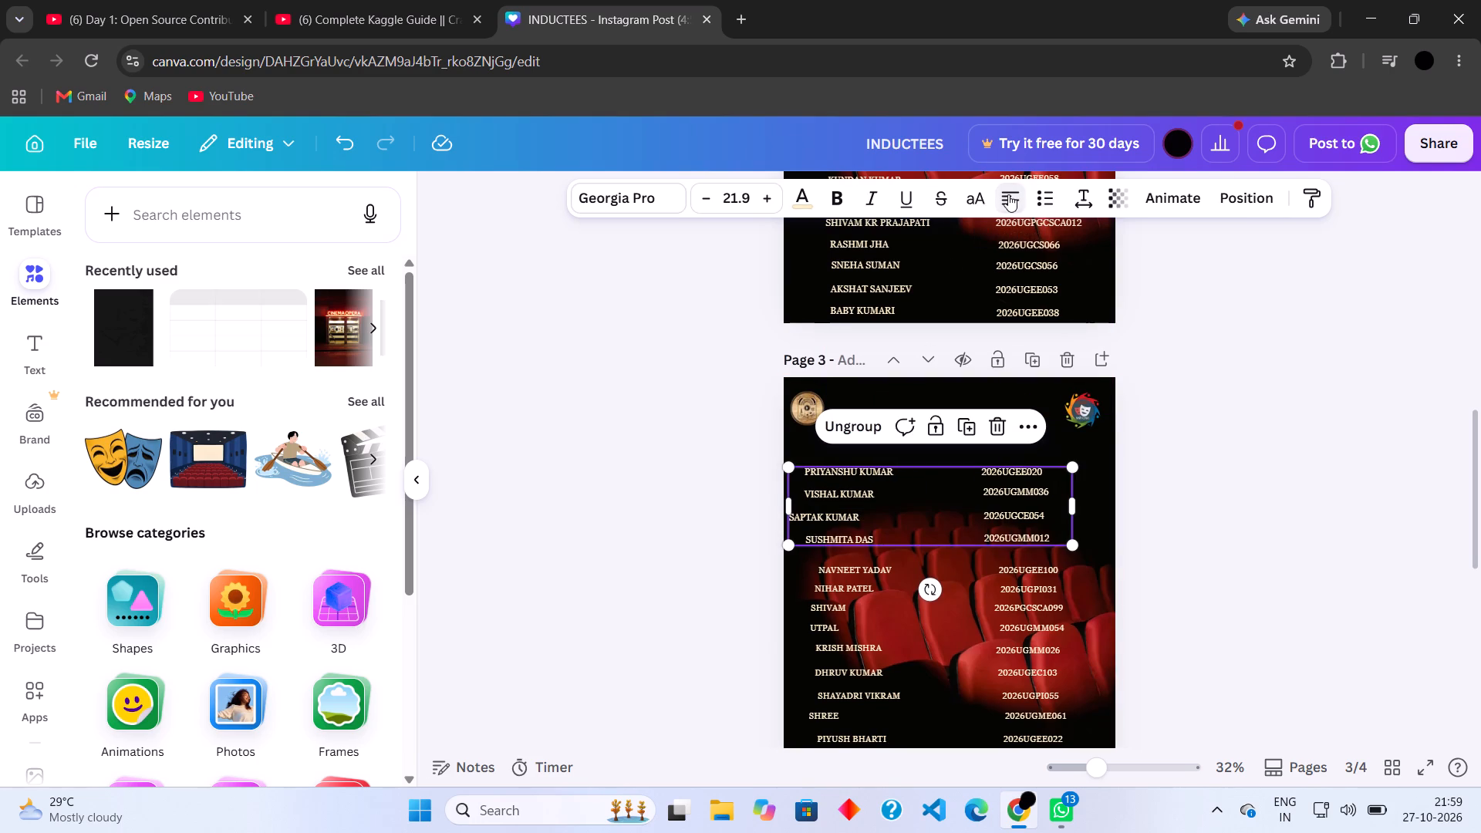
click(909, 517)
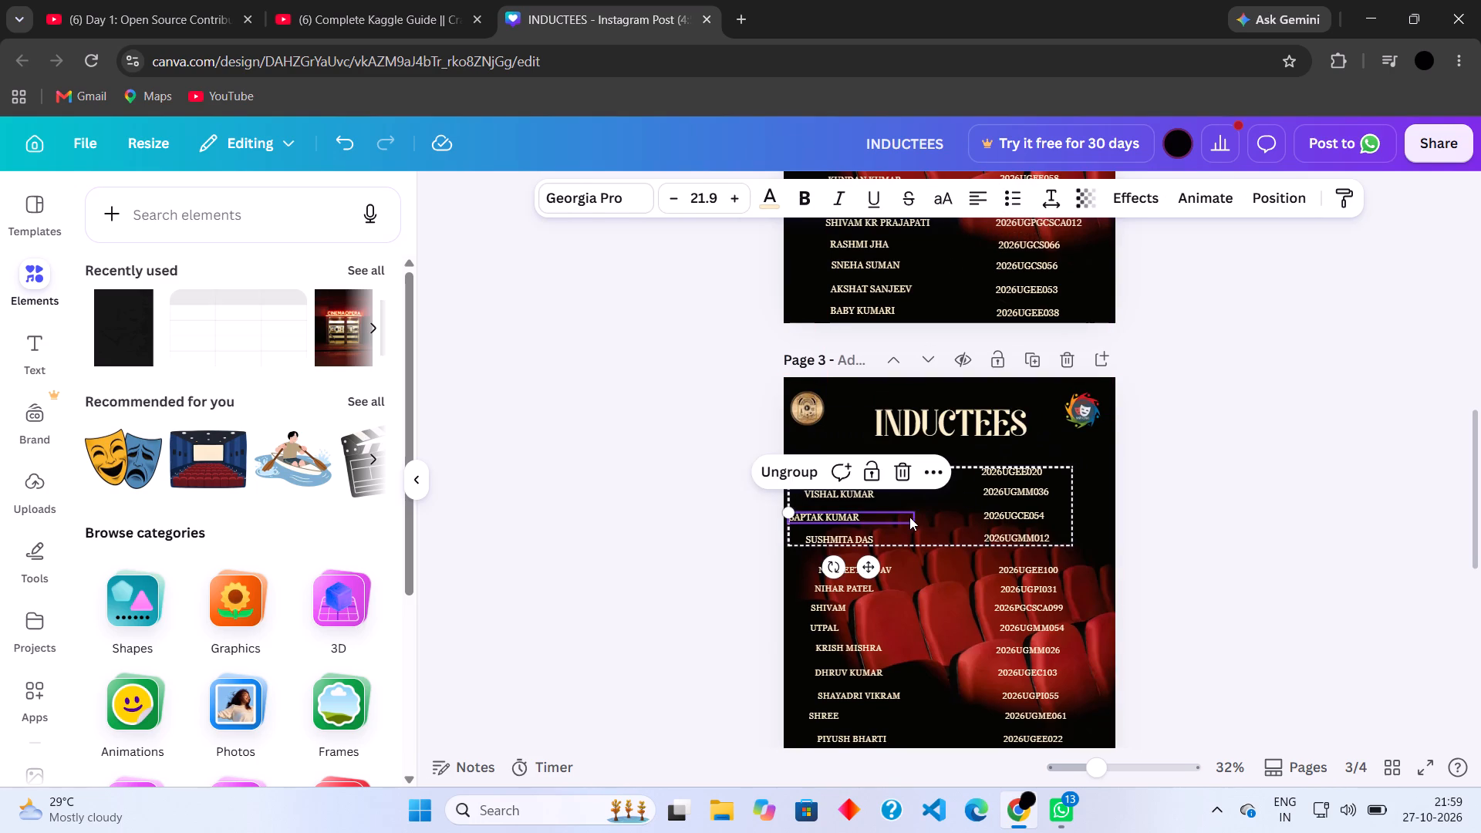
click(1134, 501)
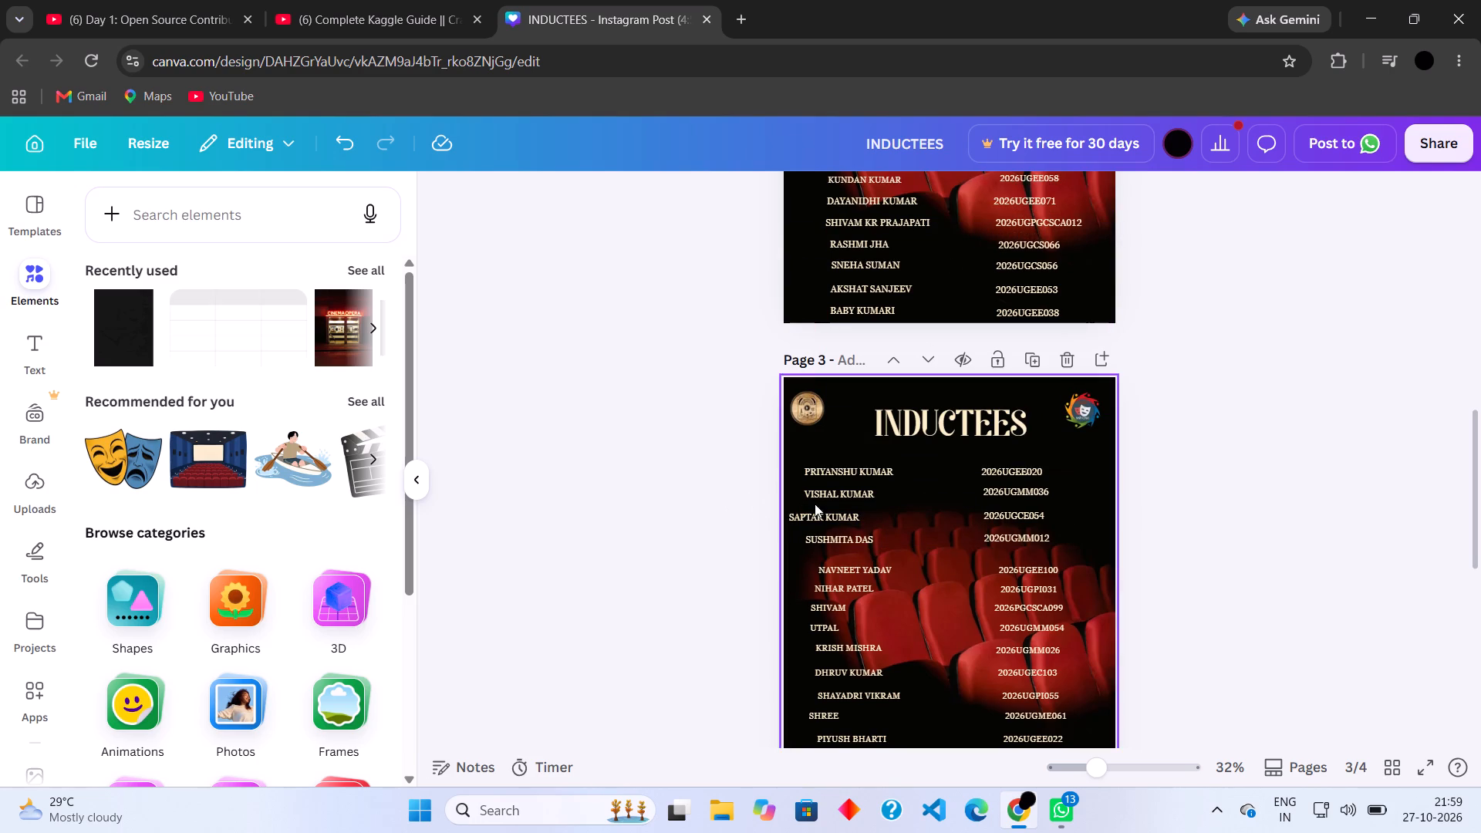
click(807, 498)
click(817, 518)
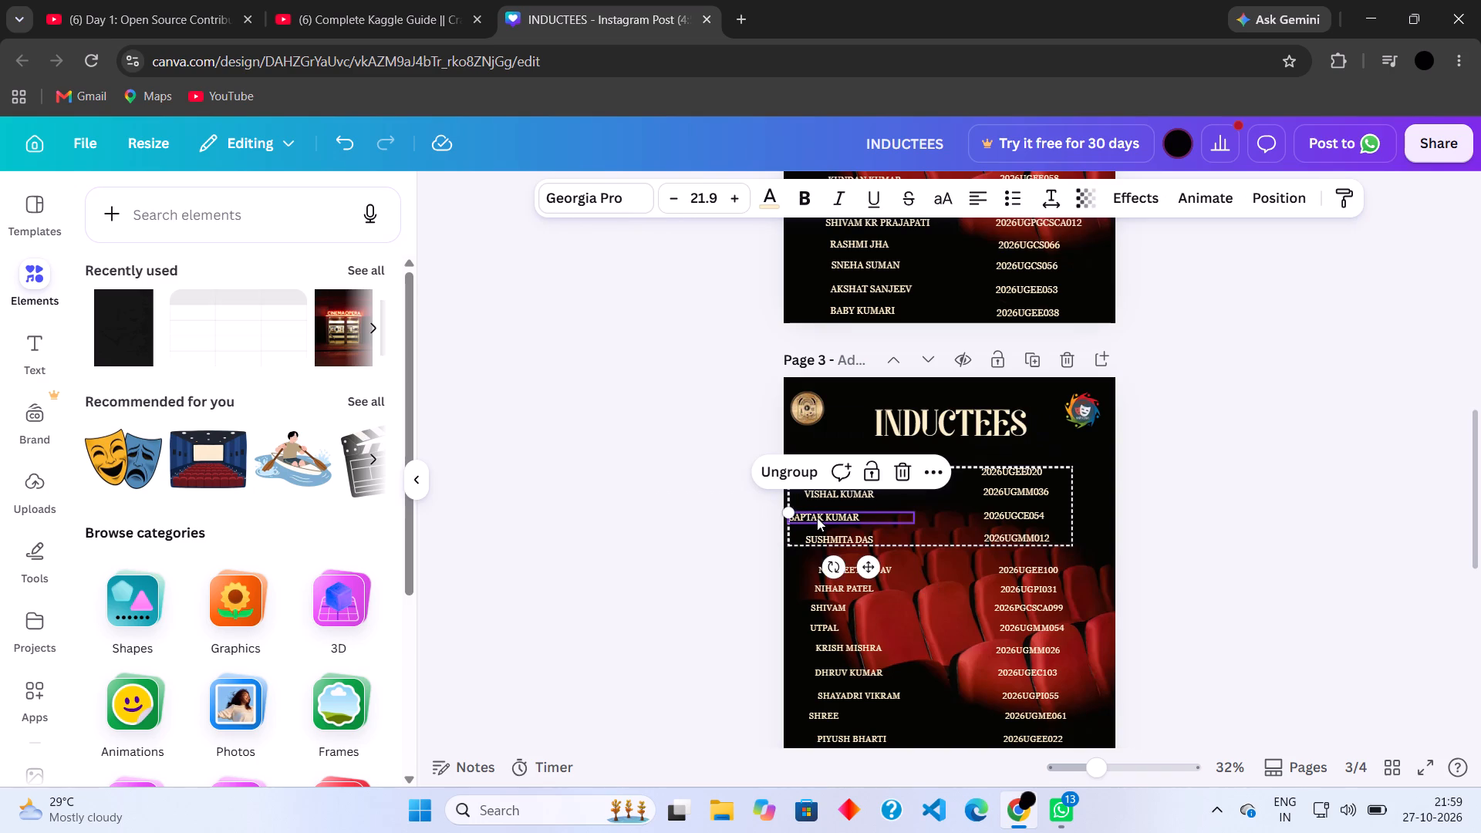
drag(817, 518, 832, 515)
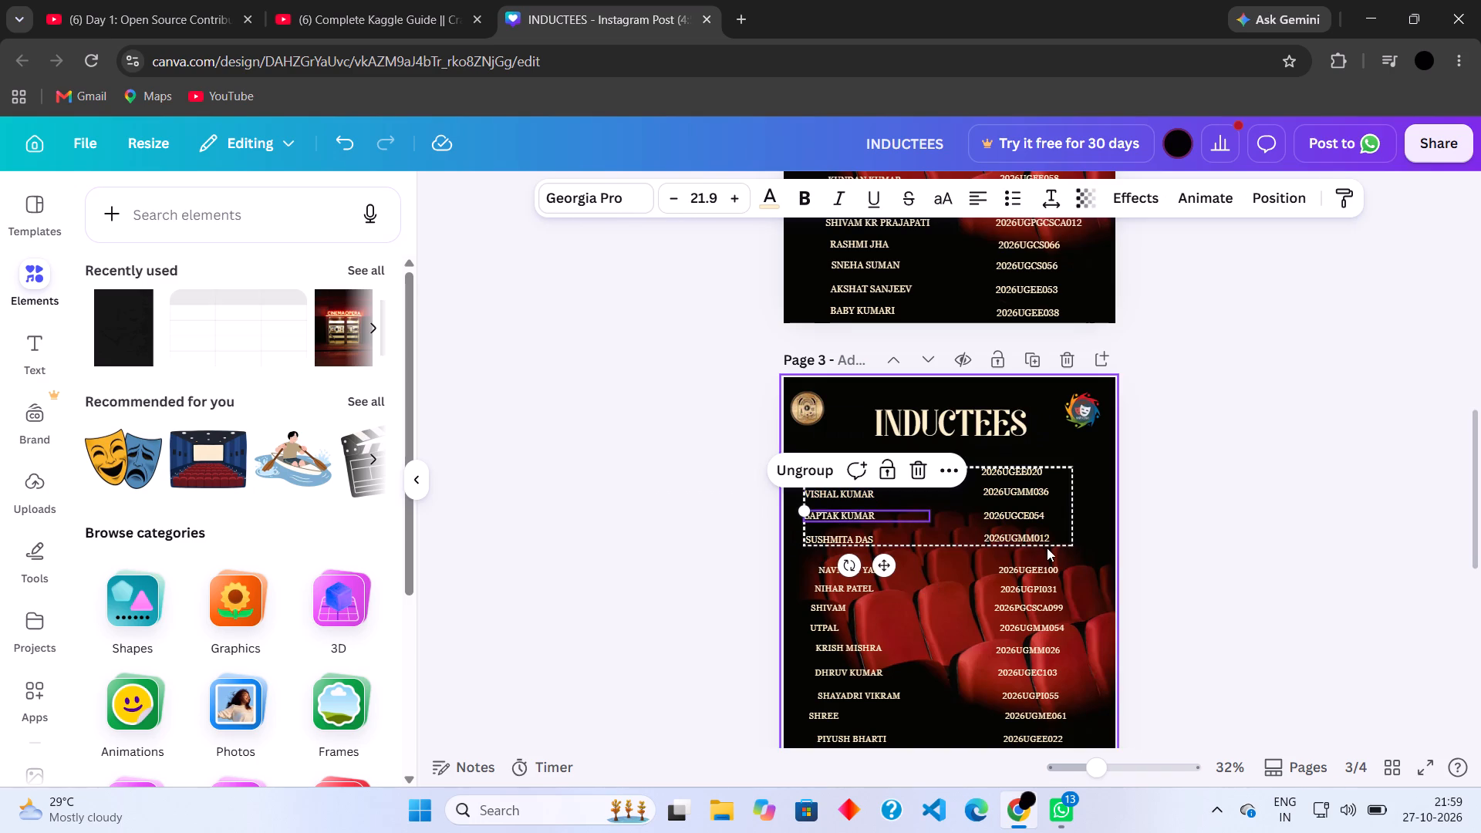
click(1195, 545)
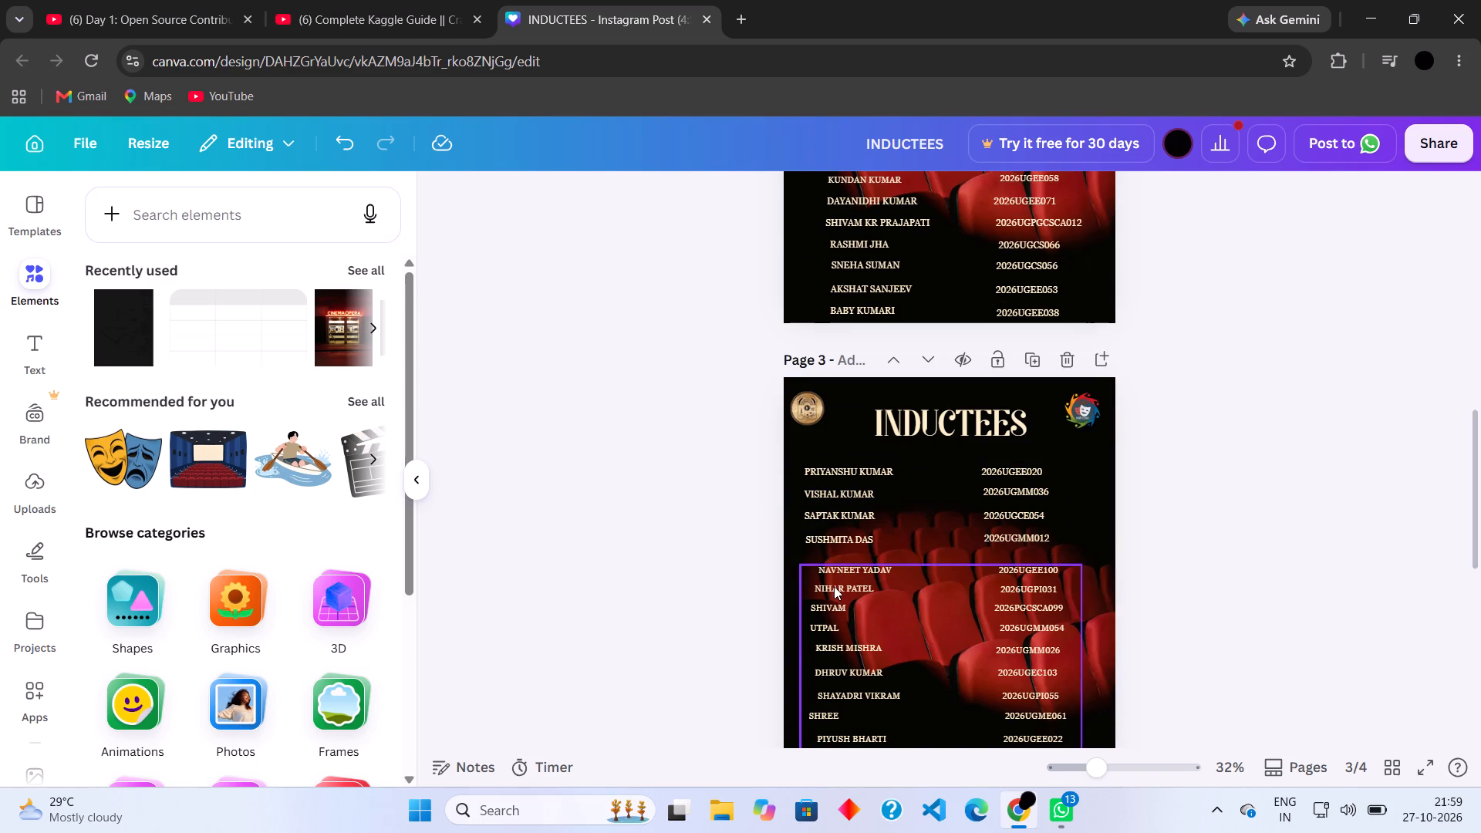
Left-align the text in page 3's lower ten-row group and move the group slightly up and right, closer to the upper rows.
click(834, 586)
click(1006, 202)
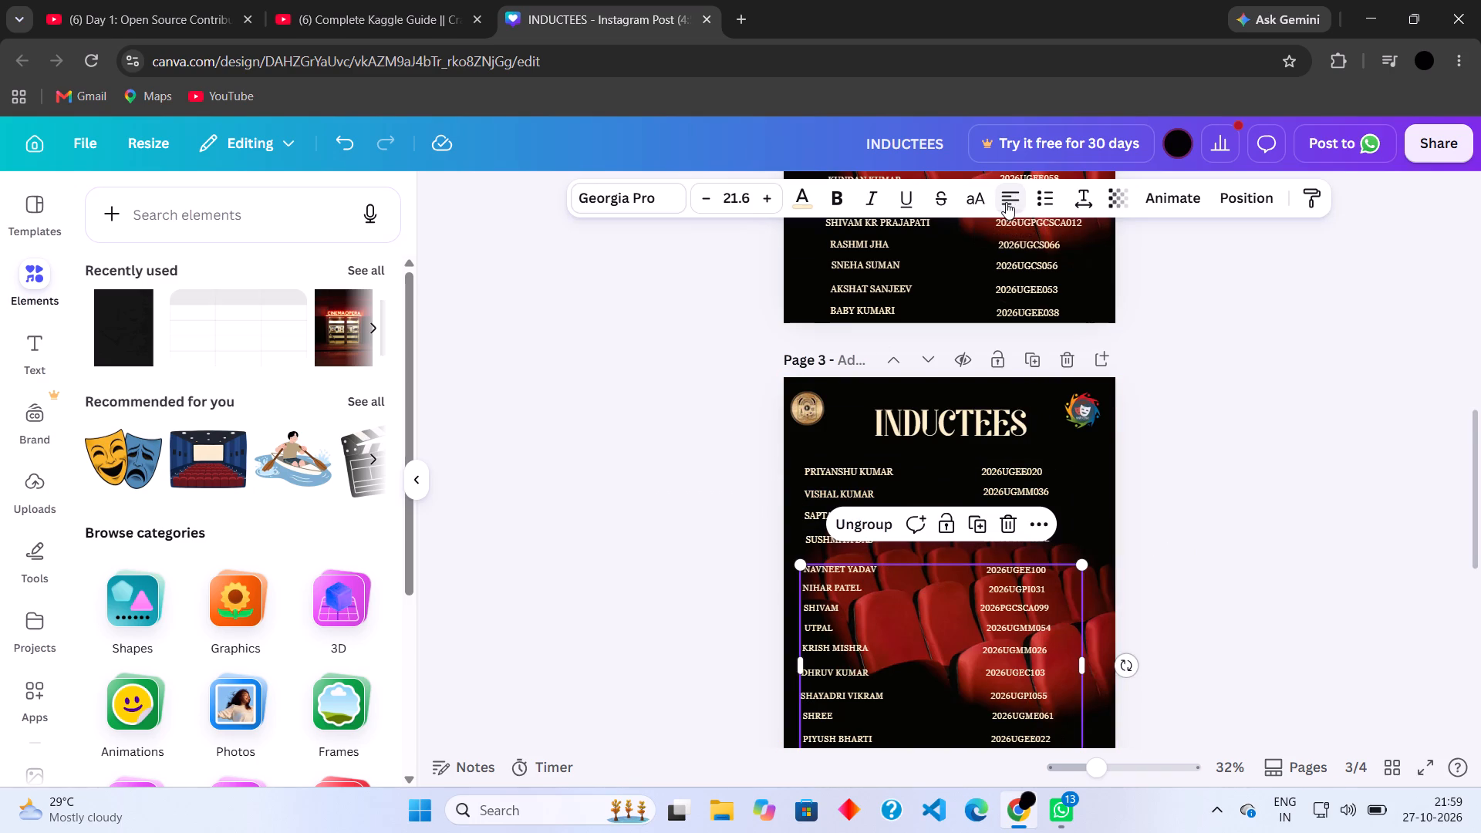
scroll(1254, 376, down, 1)
click(946, 520)
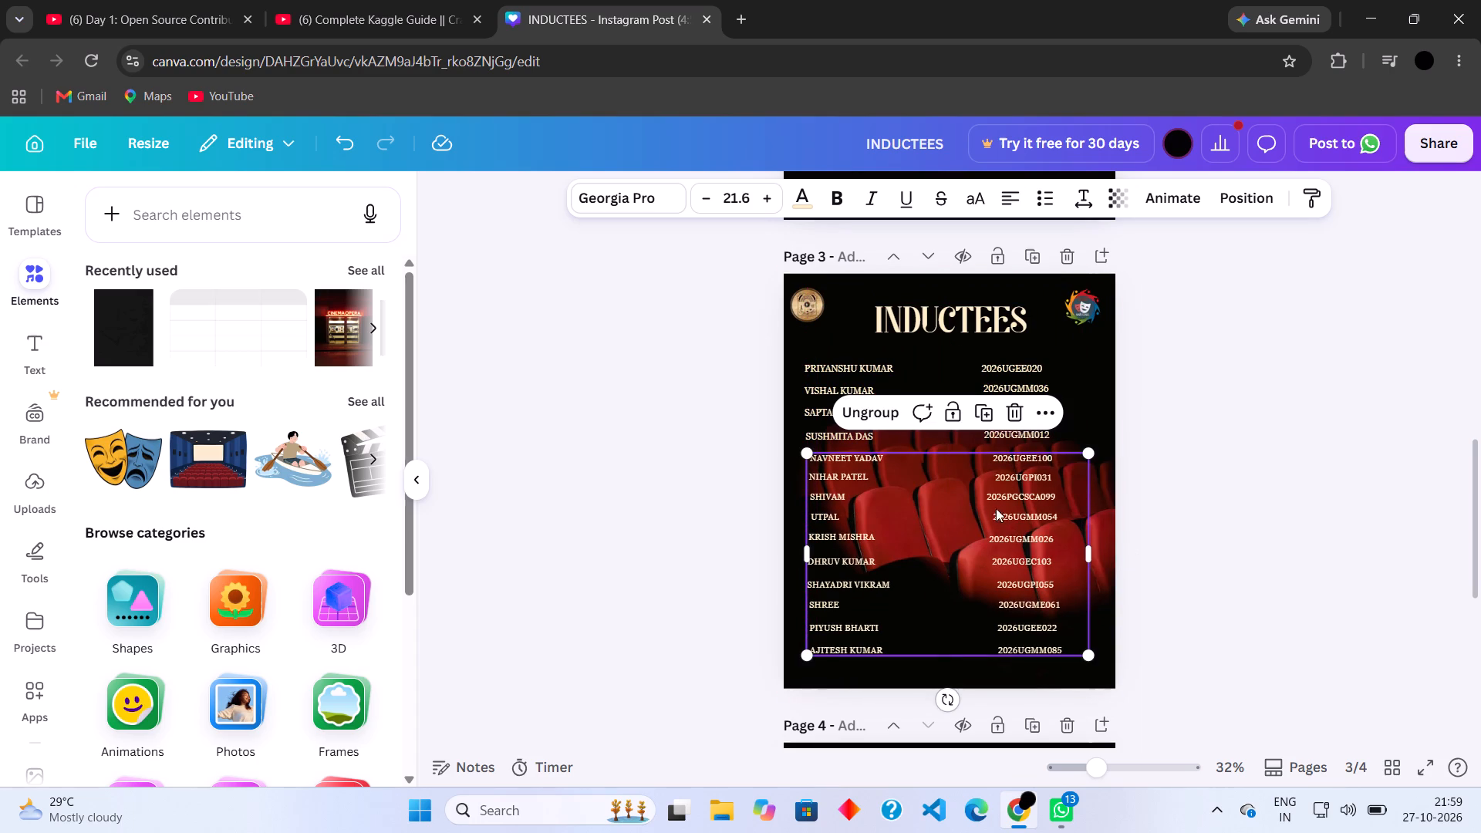
click(980, 455)
click(1160, 437)
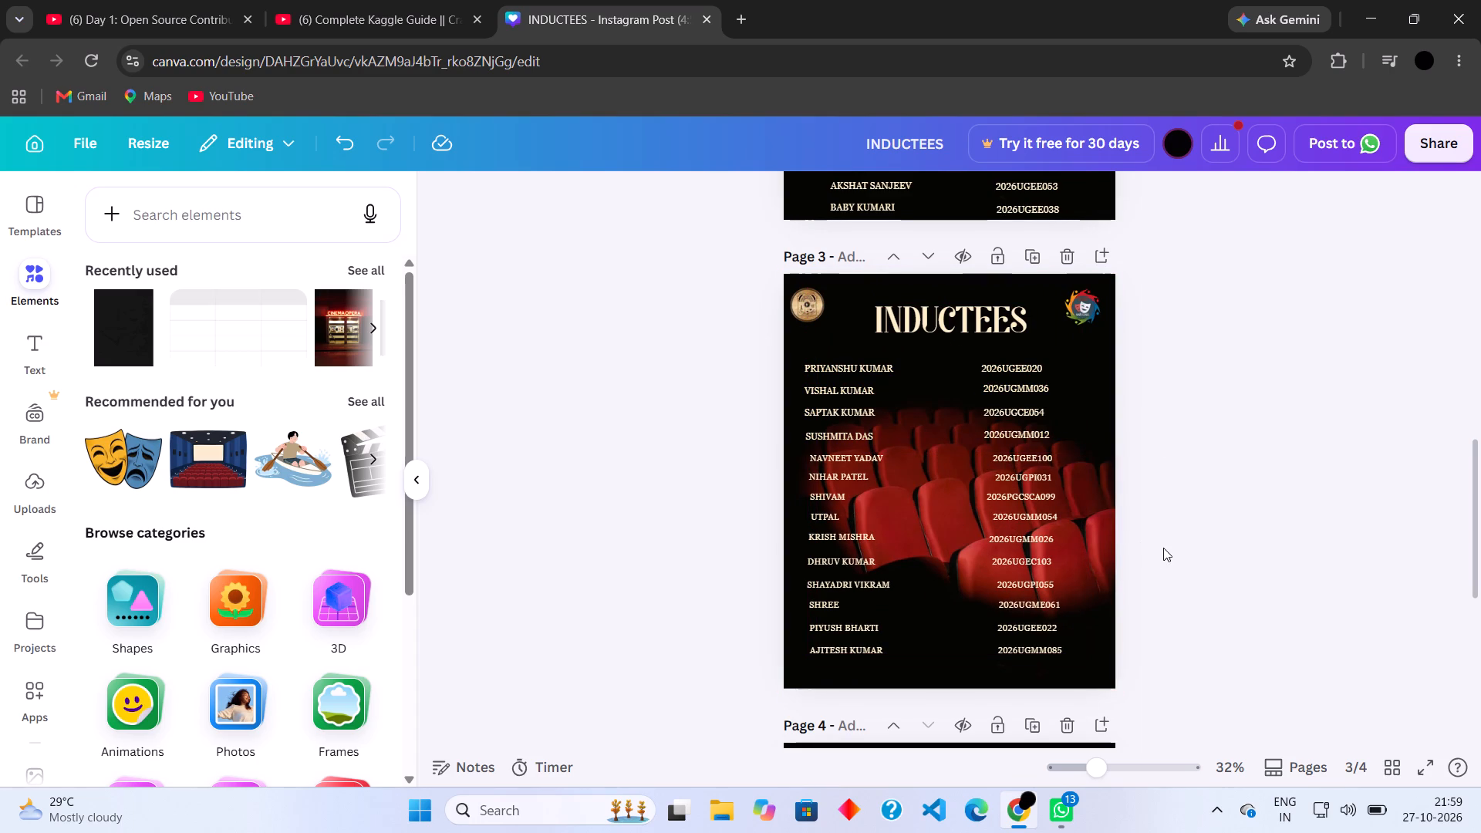
Left-align the text in both the four-row and six-row groups on page 4.
scroll(1163, 548, down, 4)
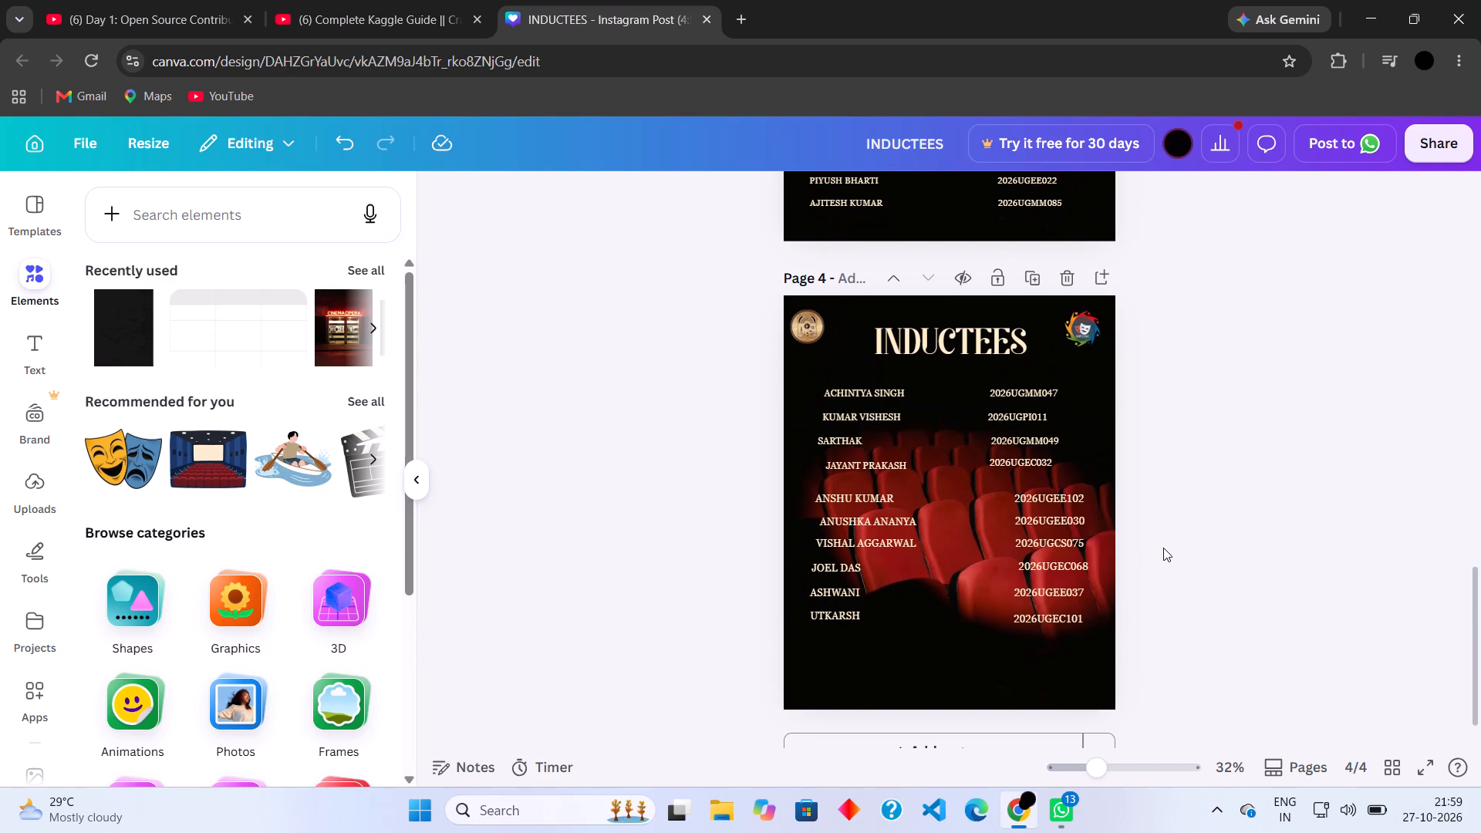
click(853, 427)
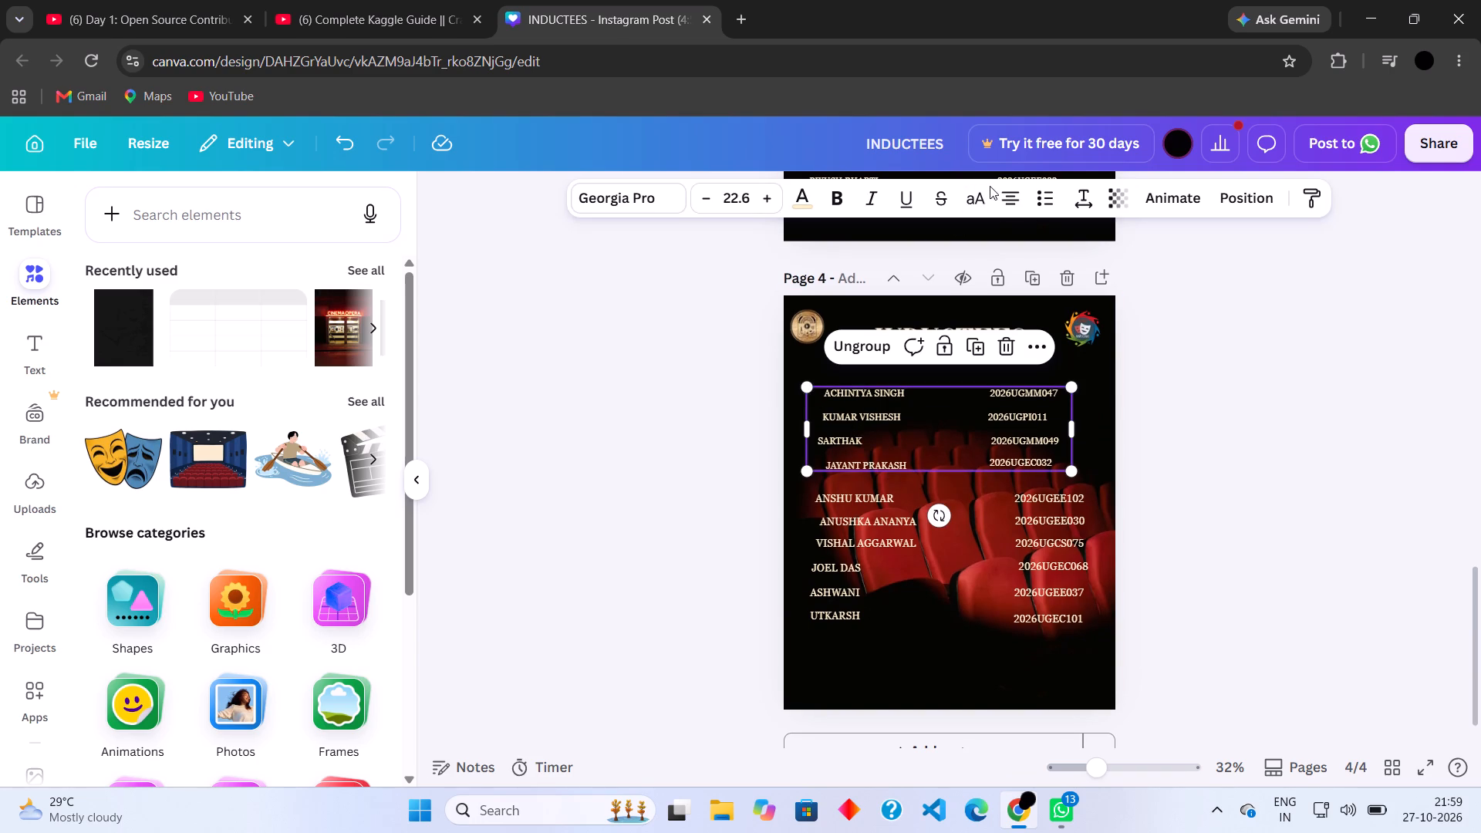
click(1003, 192)
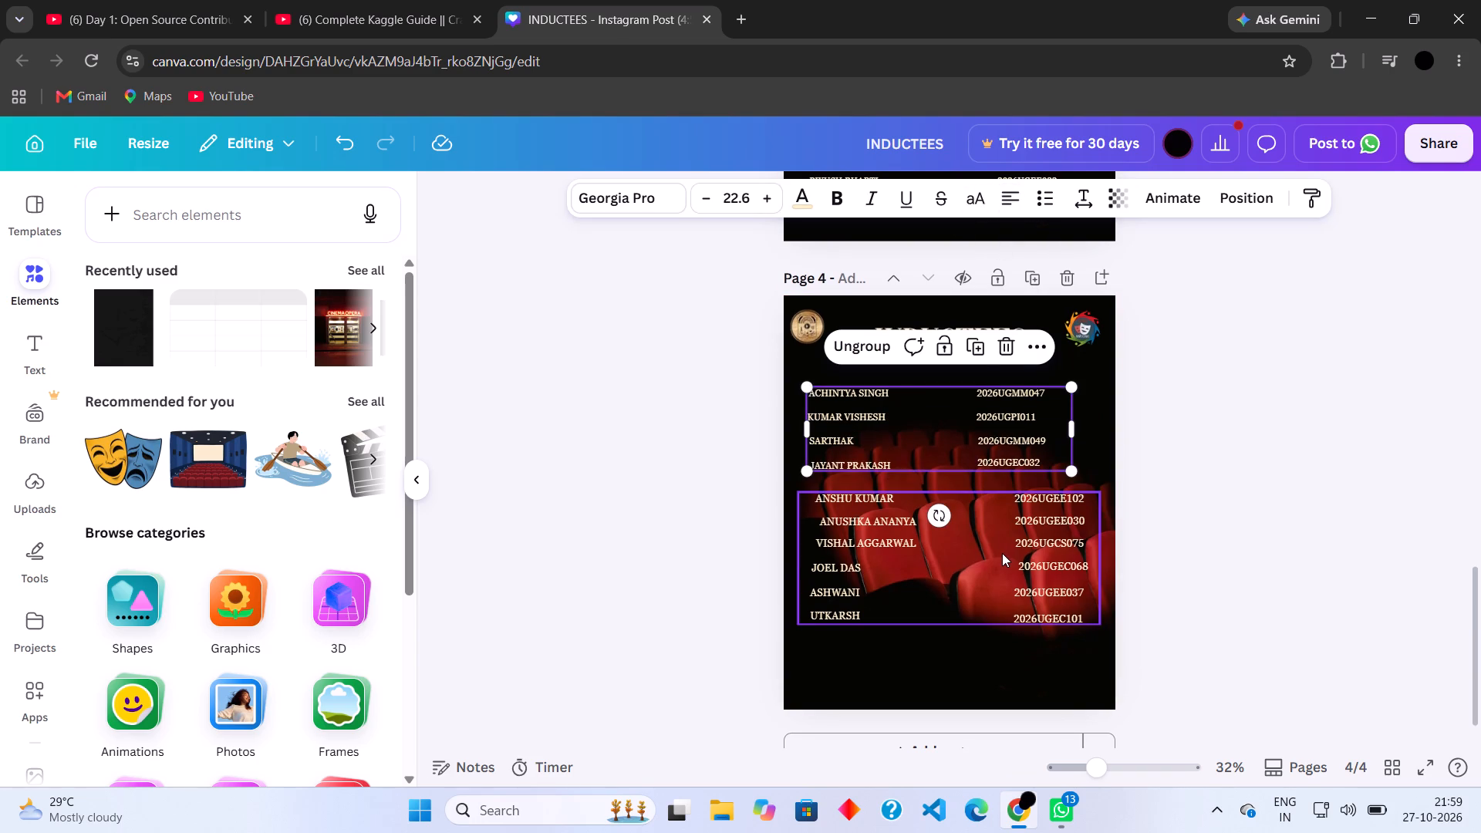
click(1002, 553)
click(1005, 191)
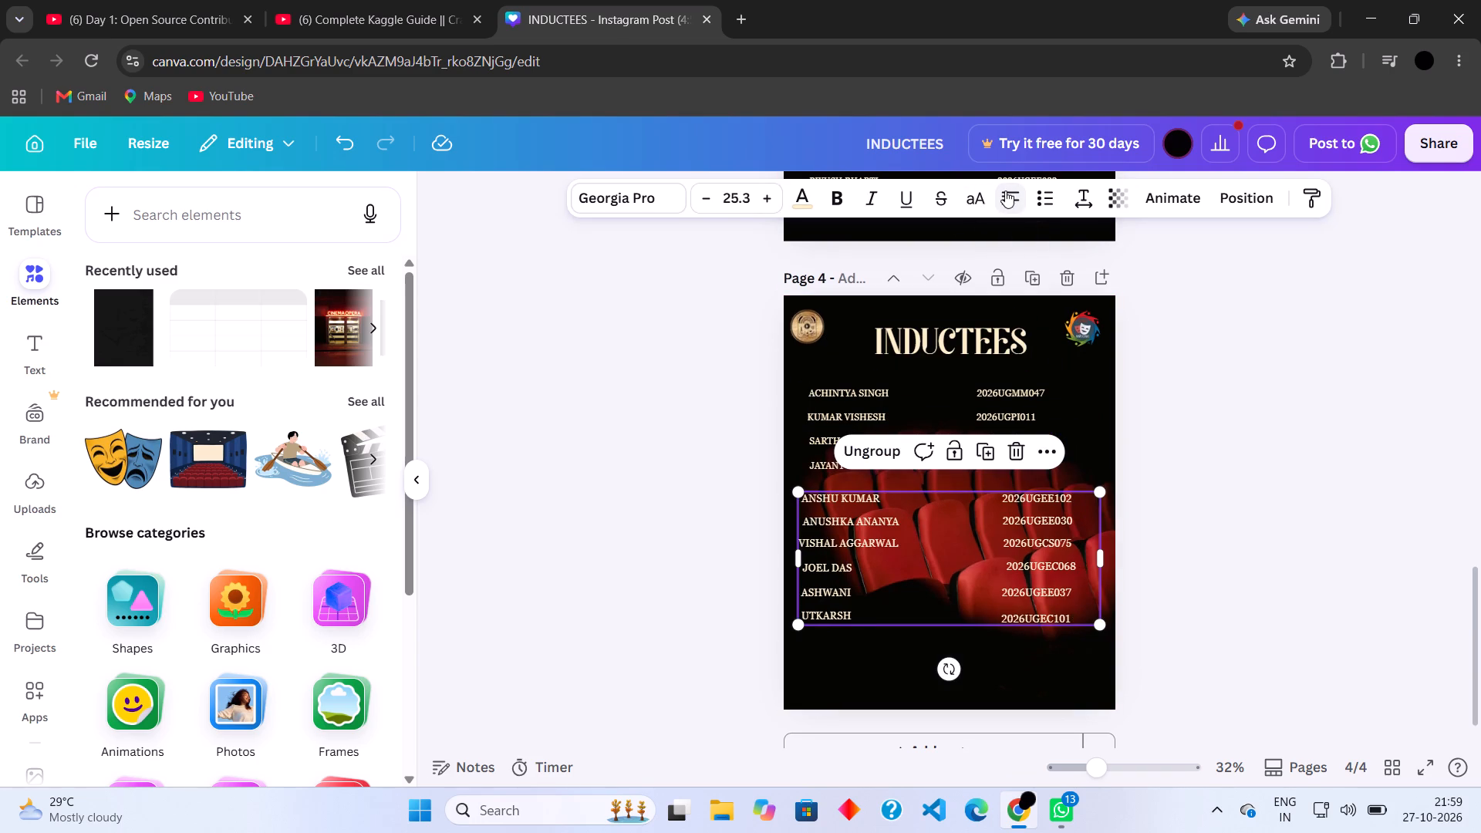
click(1219, 490)
Move page 4's six-row group up under the four-row group's left edge and narrow it to bring its roll numbers closer to the names.
drag(1035, 552, 1044, 541)
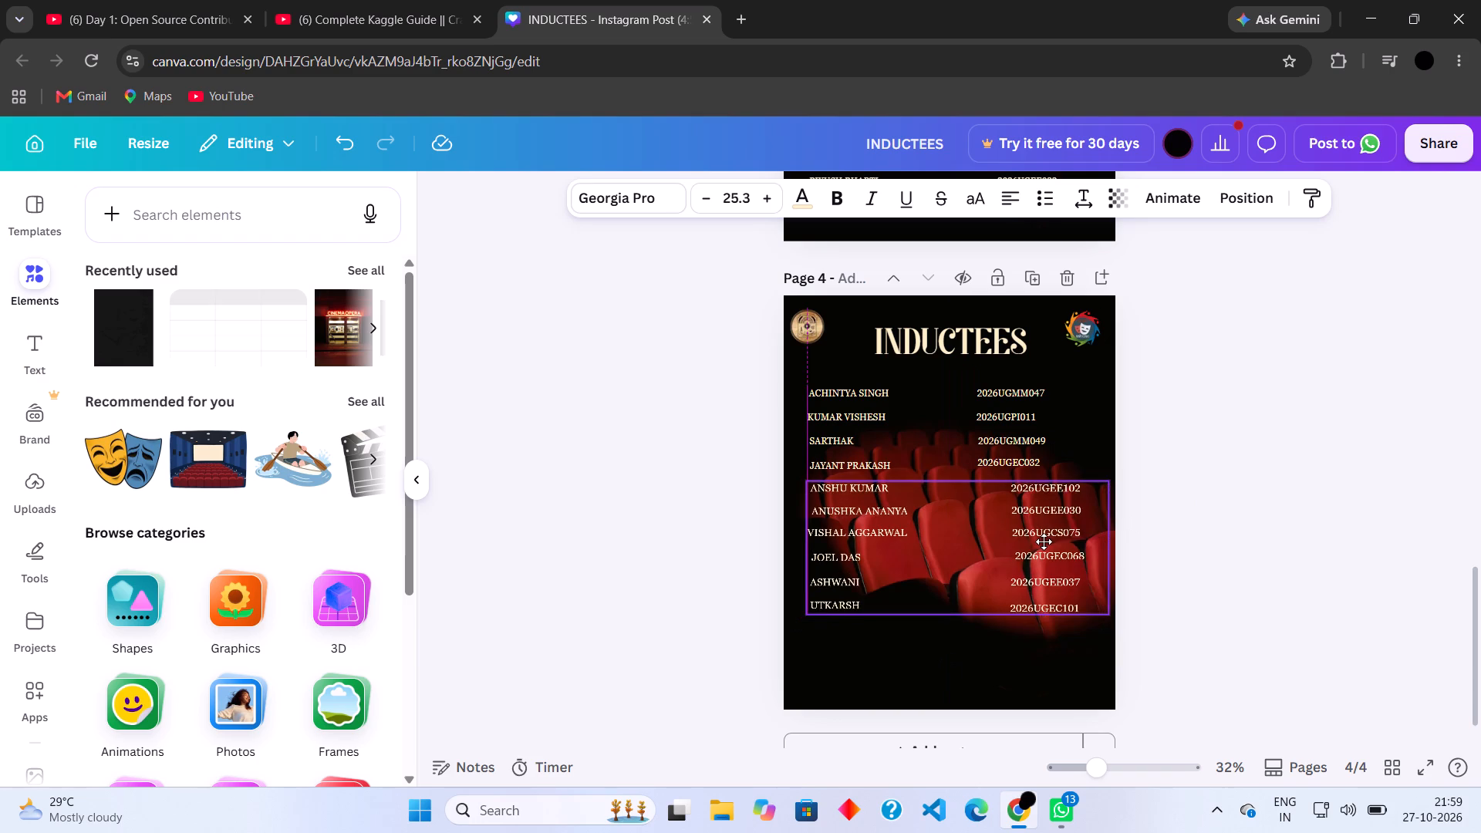
drag(1044, 541, 1044, 544)
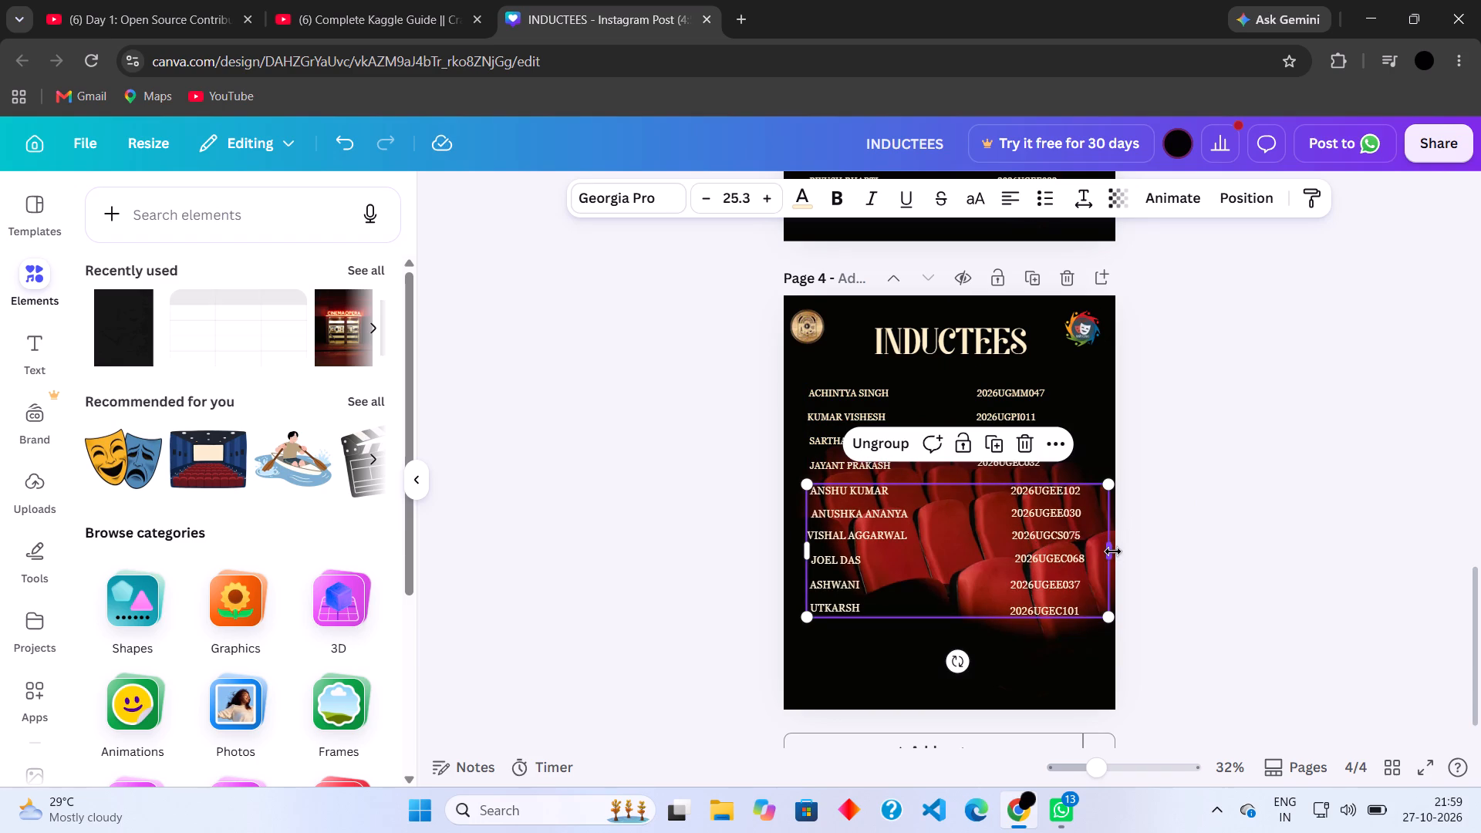
drag(1113, 551, 1070, 548)
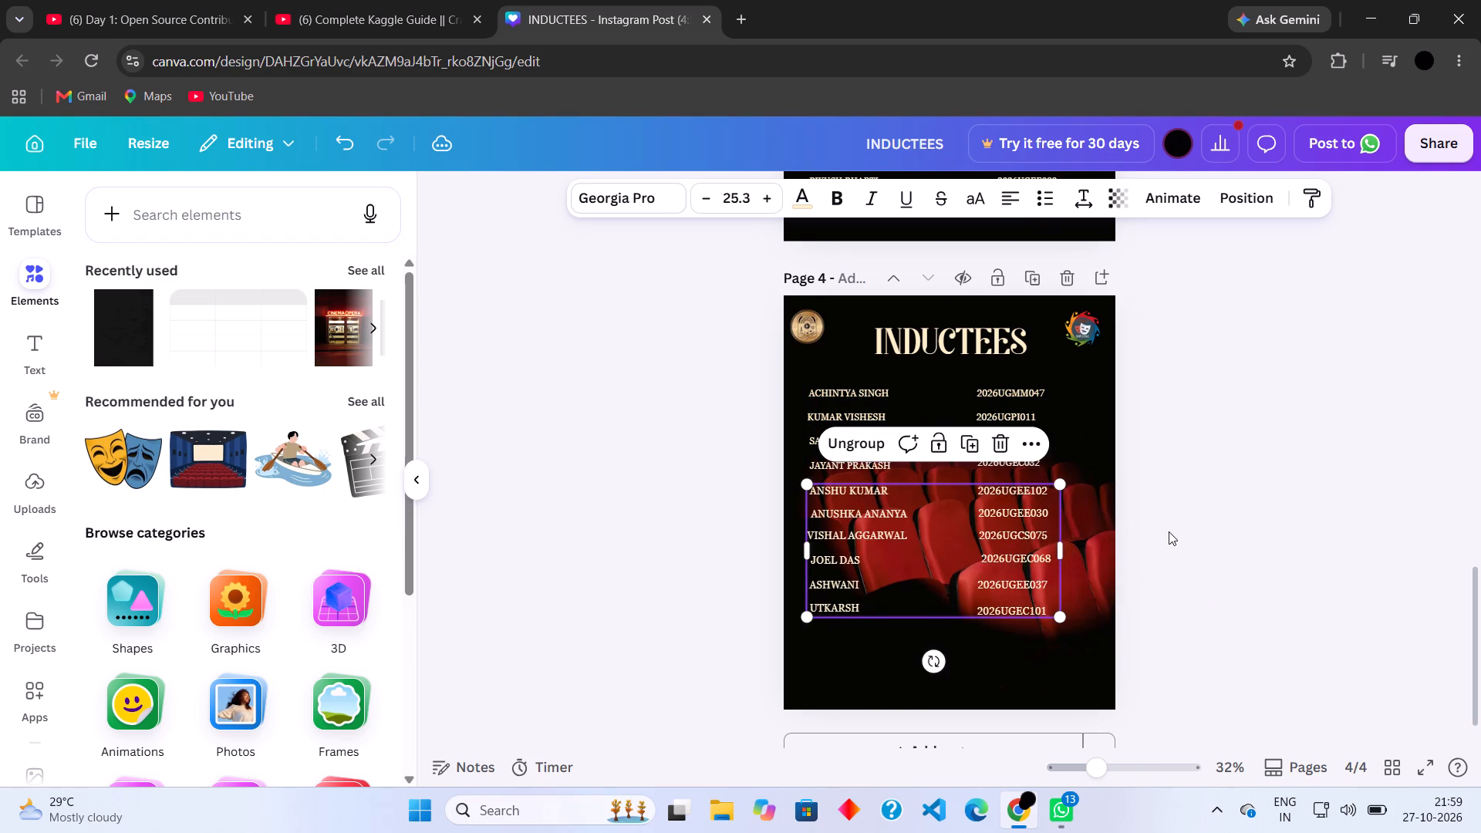
click(1169, 531)
Enlarge page 4's four-row group slightly and widen the six-row group so both roll-number columns line up.
click(1010, 427)
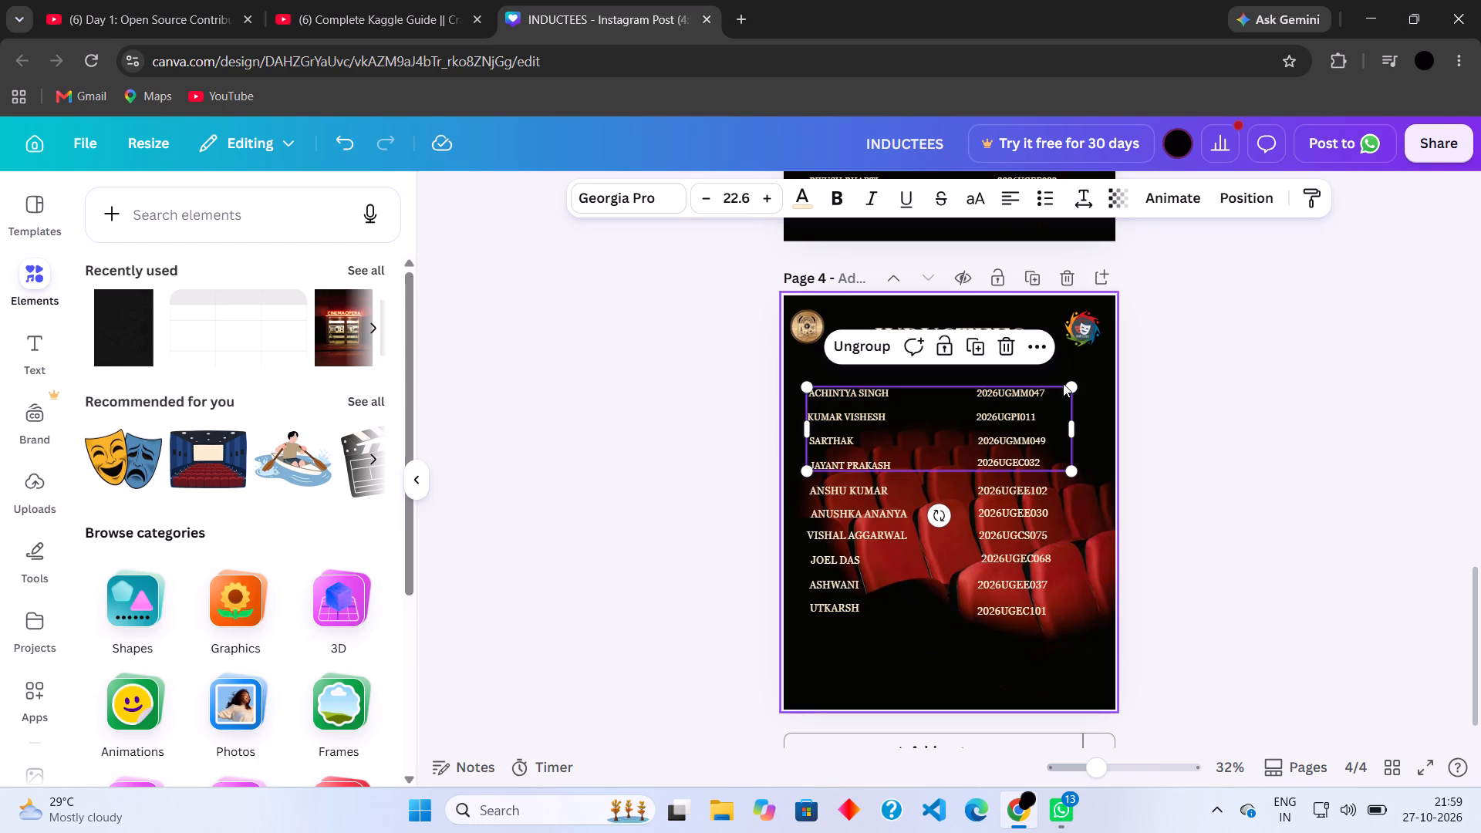
drag(1071, 388, 1087, 374)
click(1178, 383)
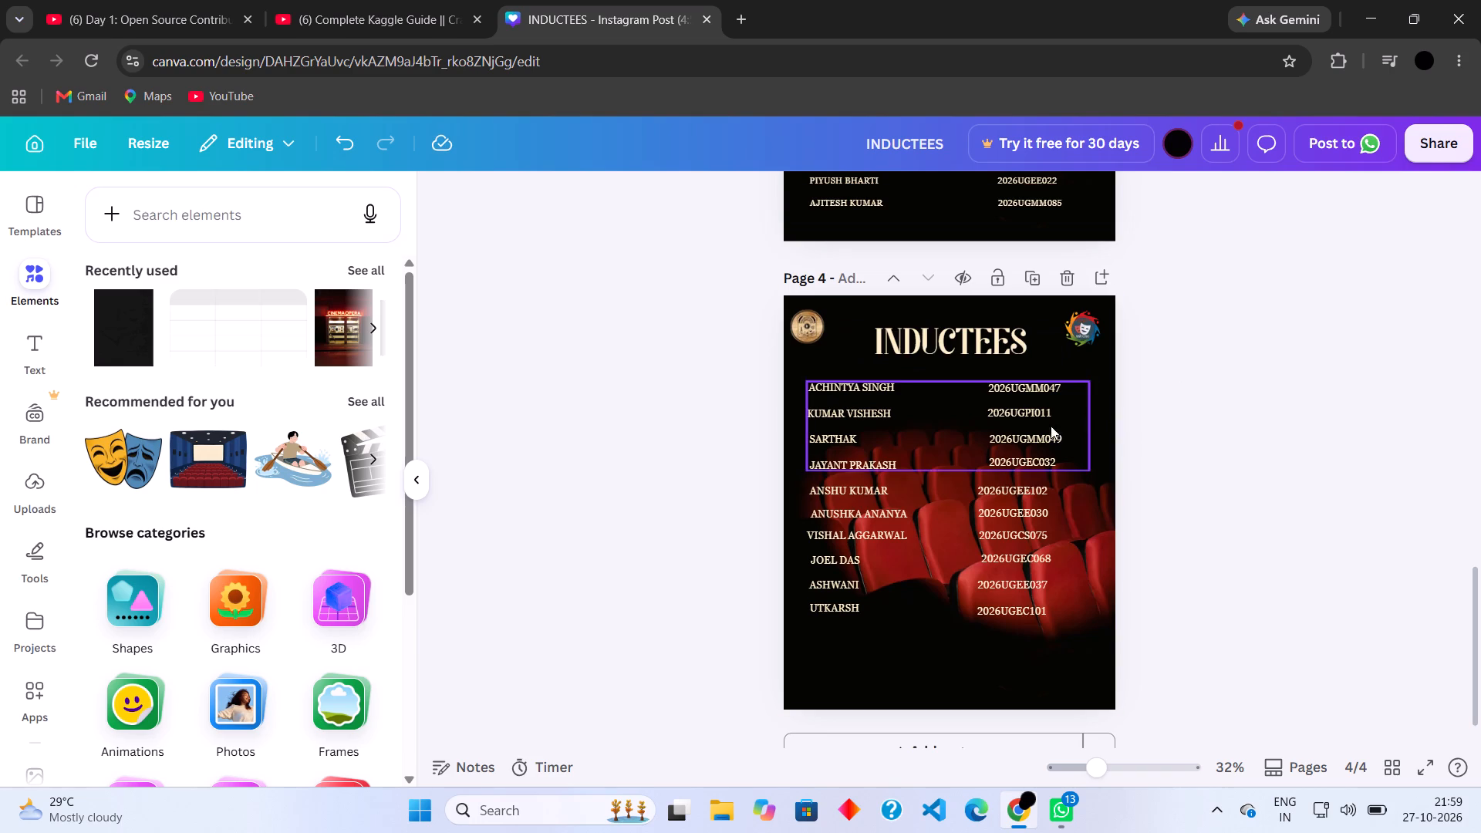
click(1021, 531)
drag(1063, 551, 1078, 548)
click(1139, 526)
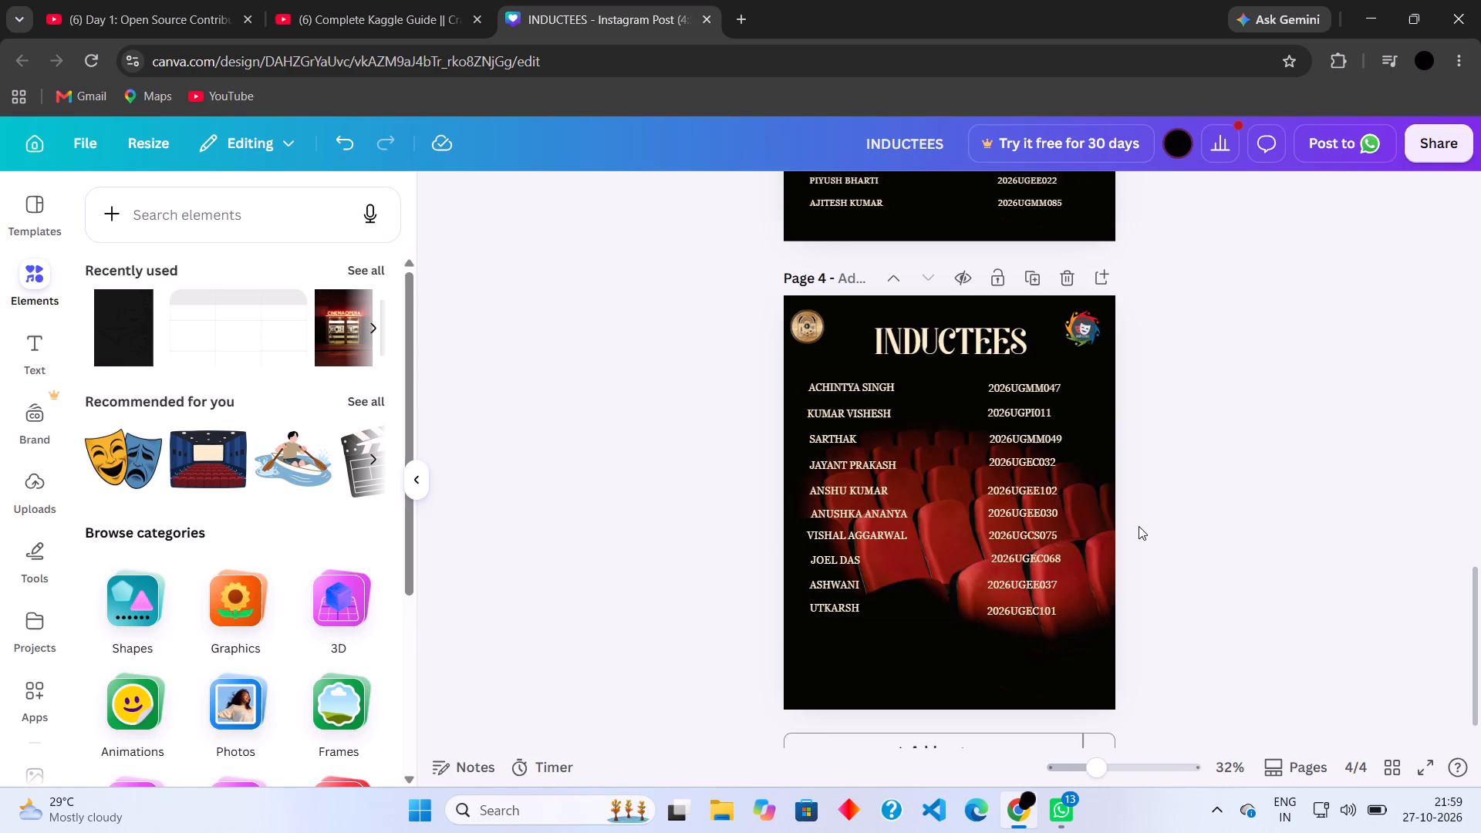
Ungroup the lower ten-row group on page 3.
scroll(1139, 526, up, 5)
click(1042, 485)
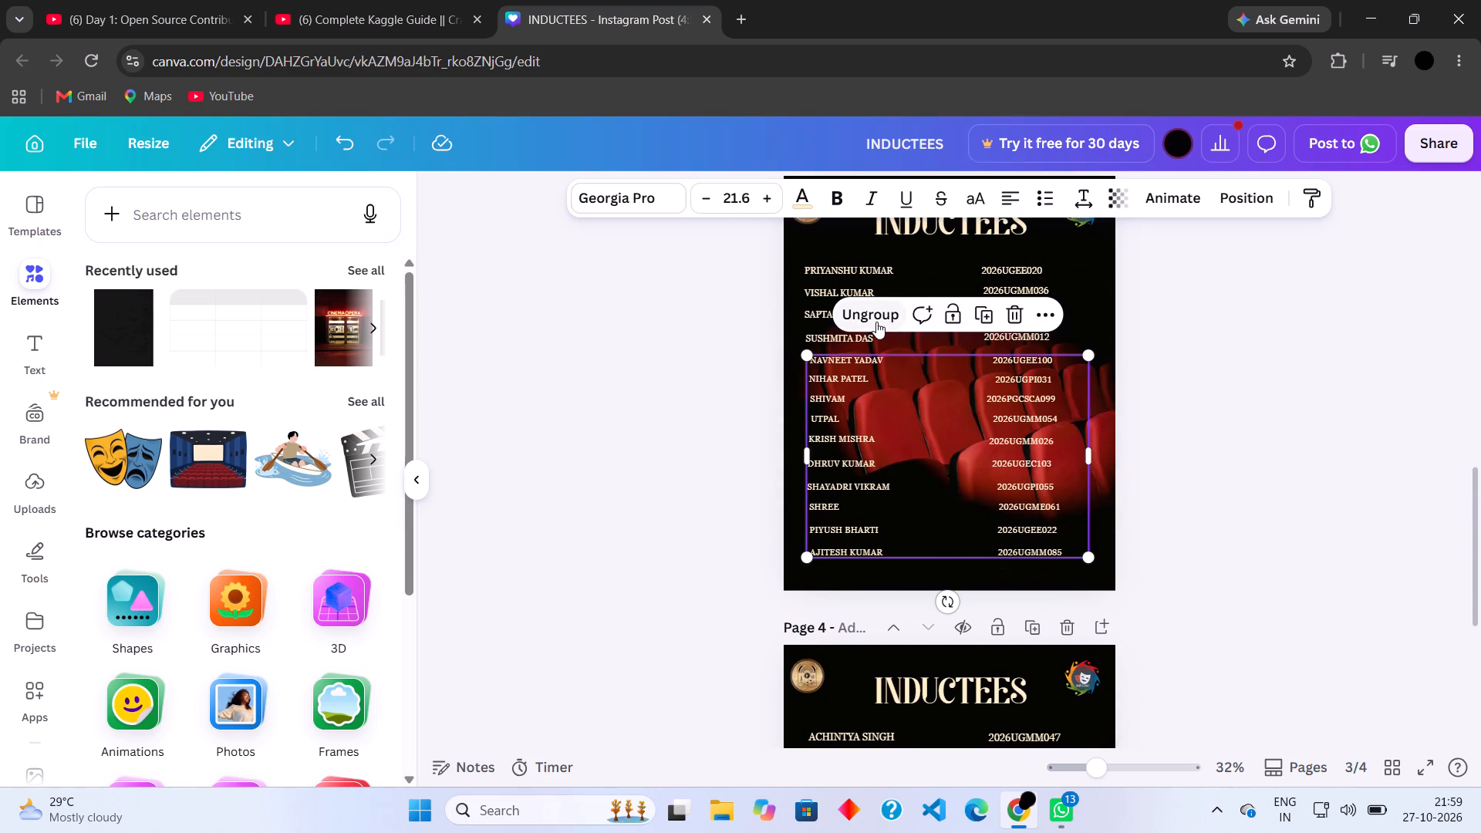
click(876, 322)
click(1164, 347)
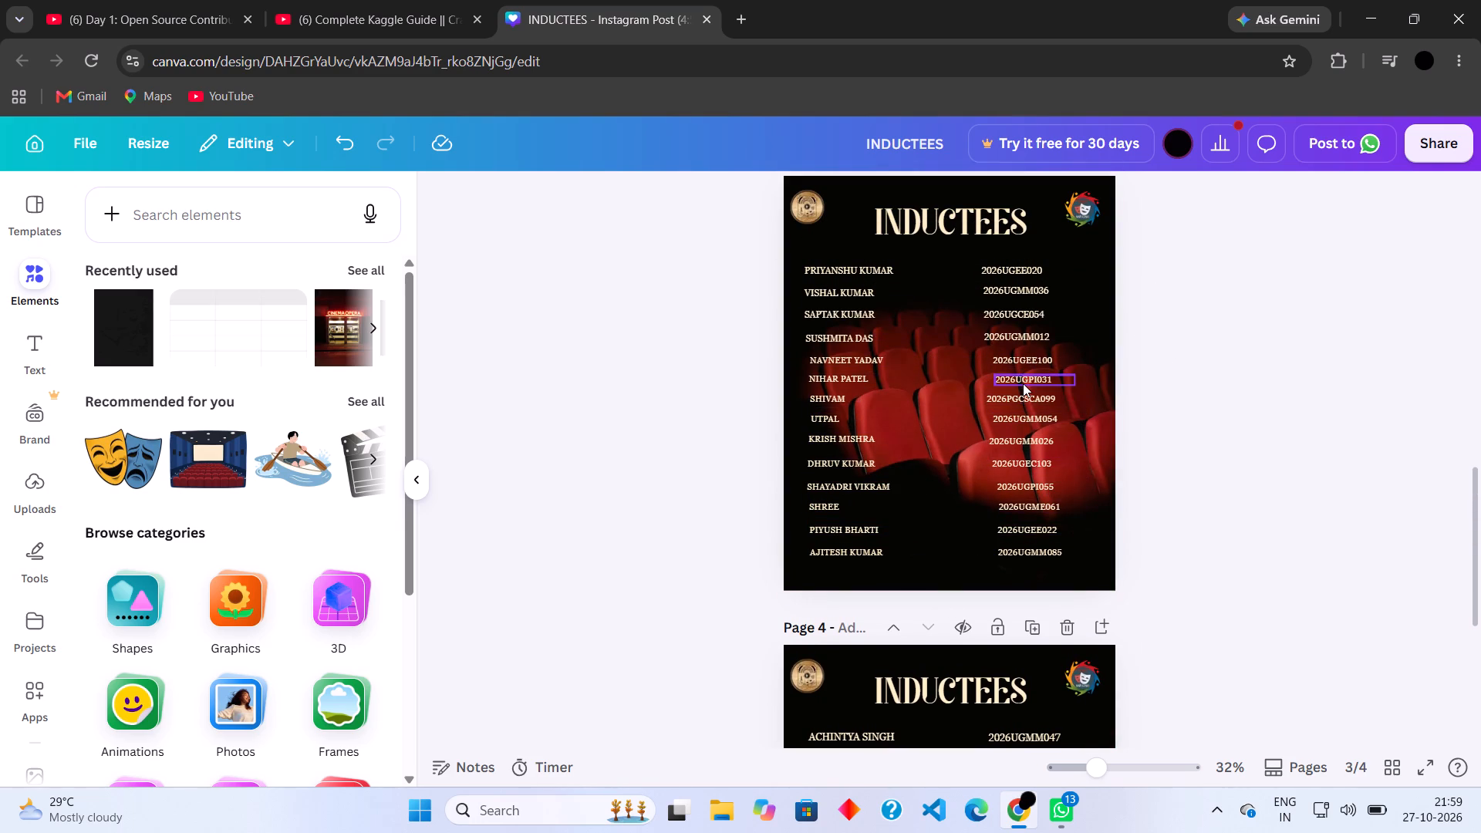
drag(1025, 379, 1017, 380)
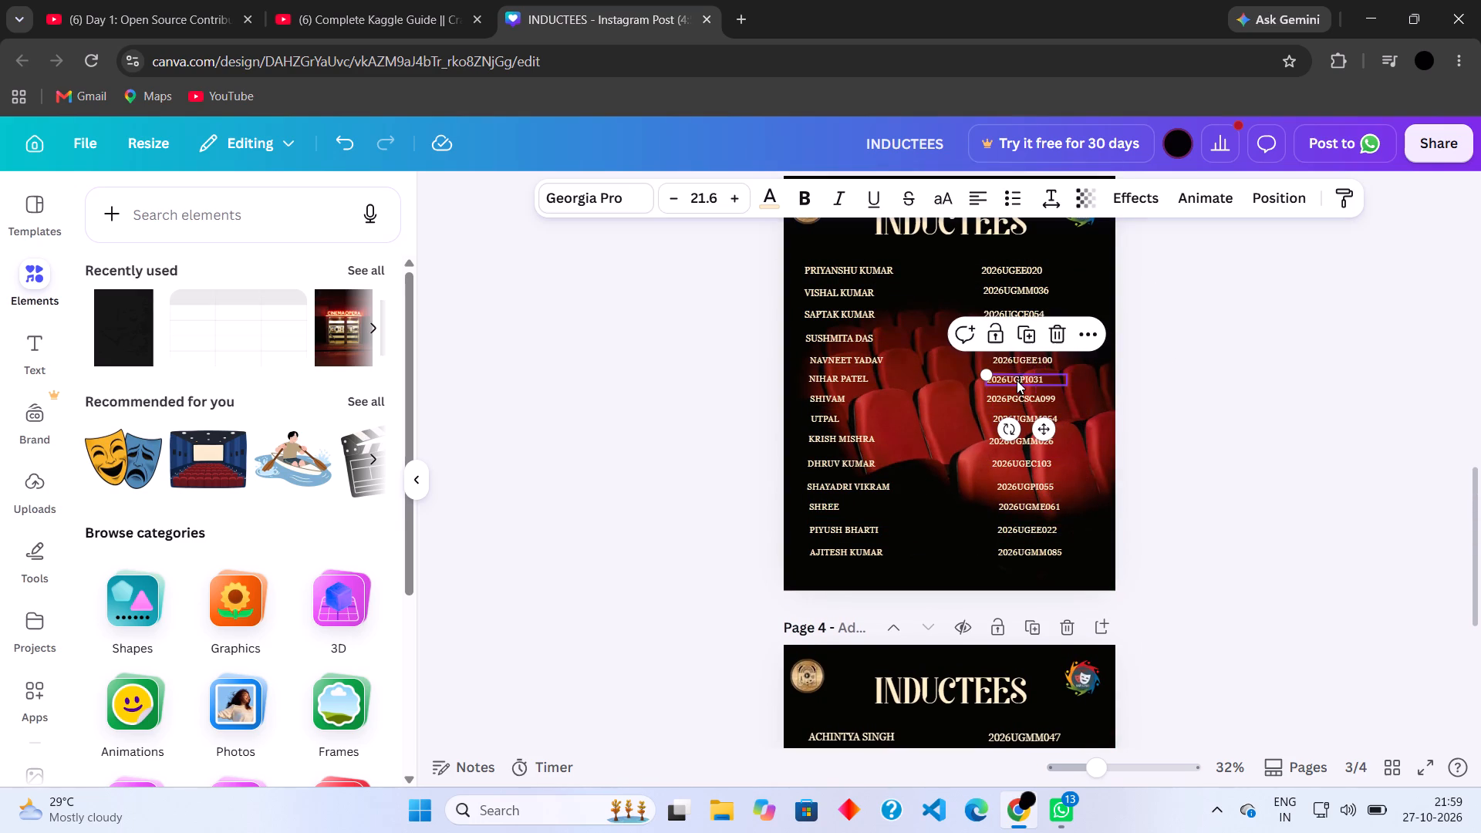
drag(1024, 360, 1017, 360)
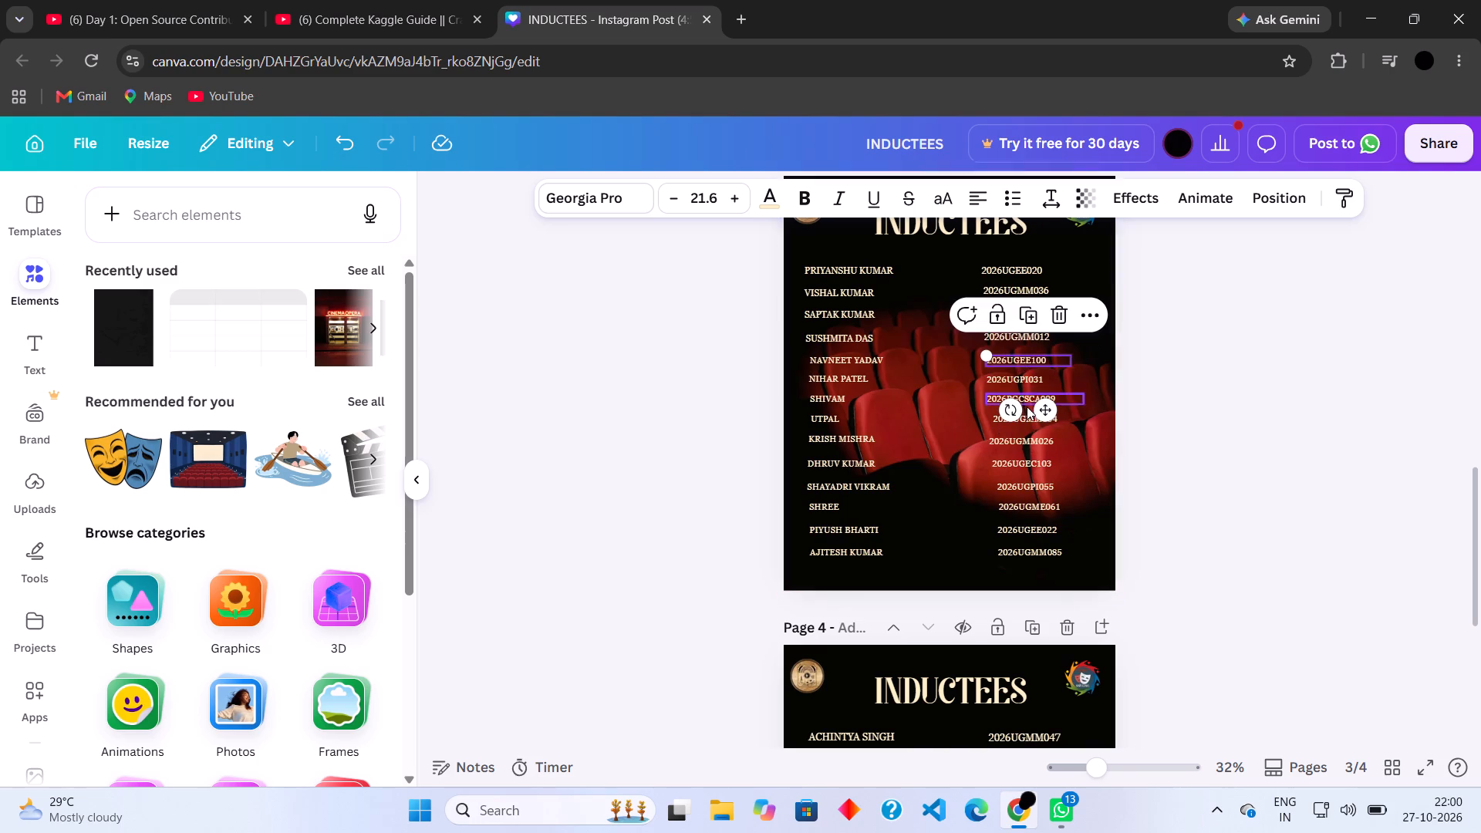
click(1027, 416)
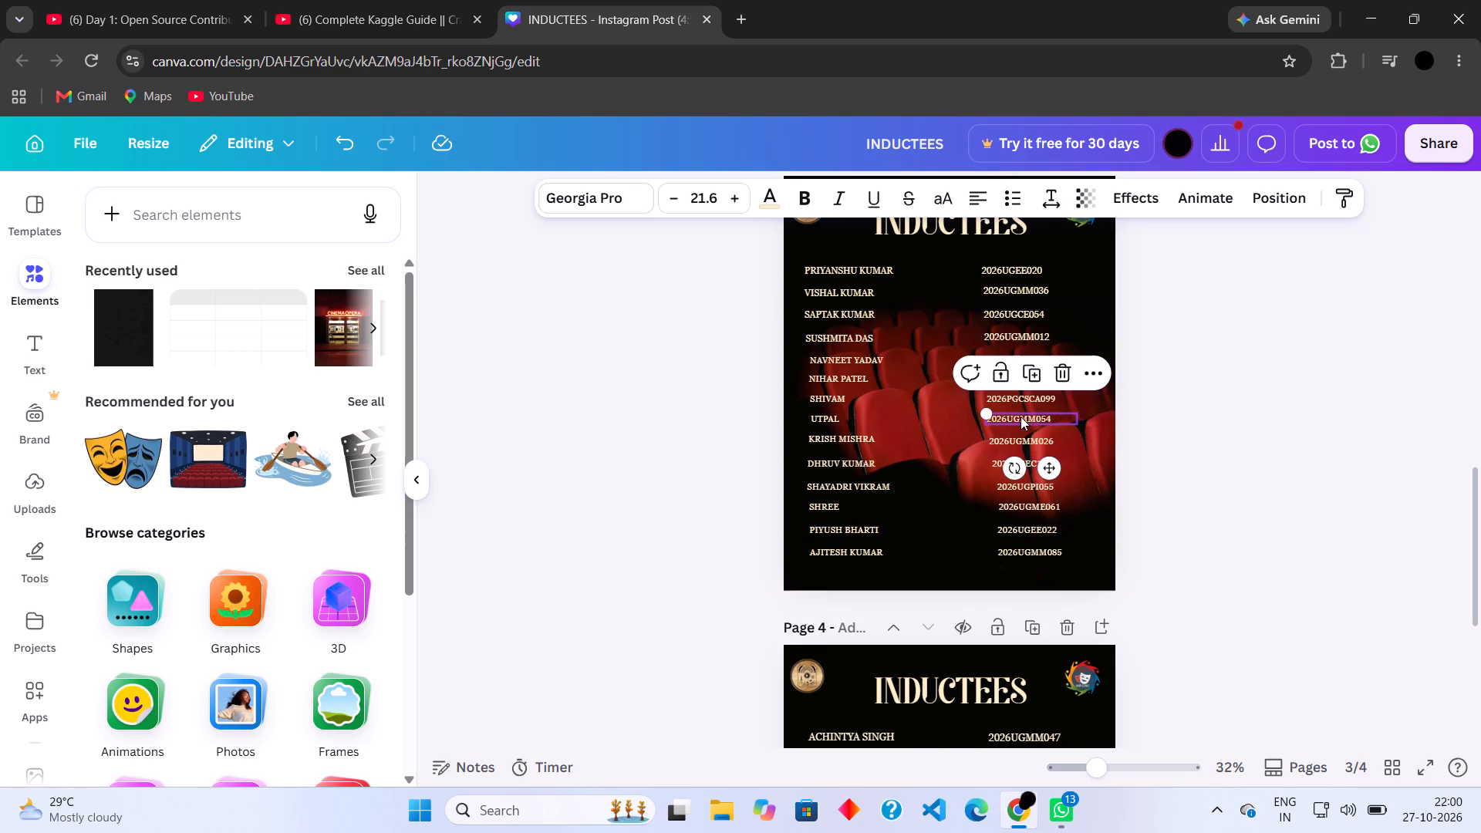
click(1027, 440)
click(1027, 440)
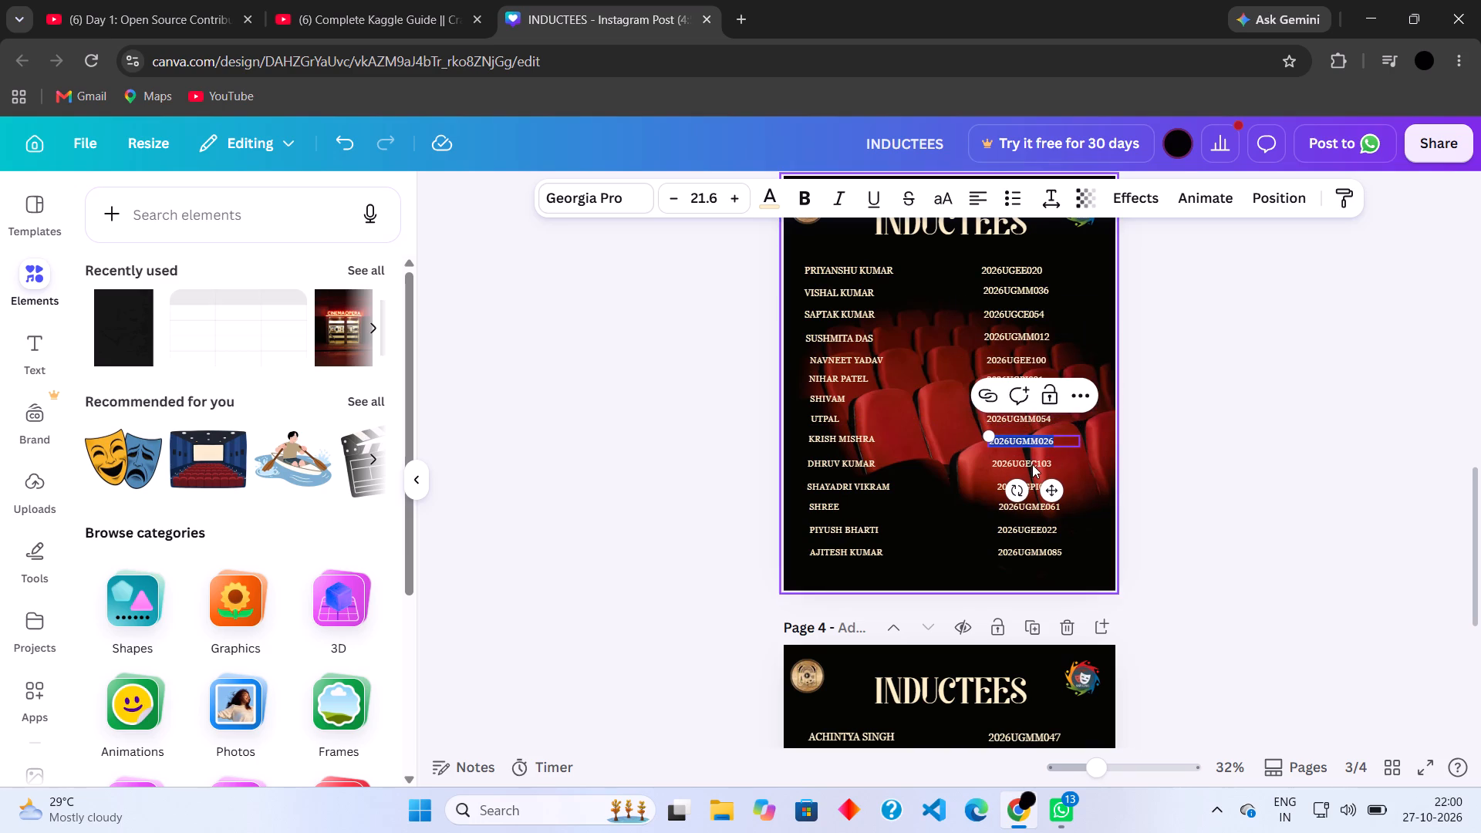
click(1032, 464)
drag(1031, 488, 1024, 489)
drag(1027, 504, 1021, 504)
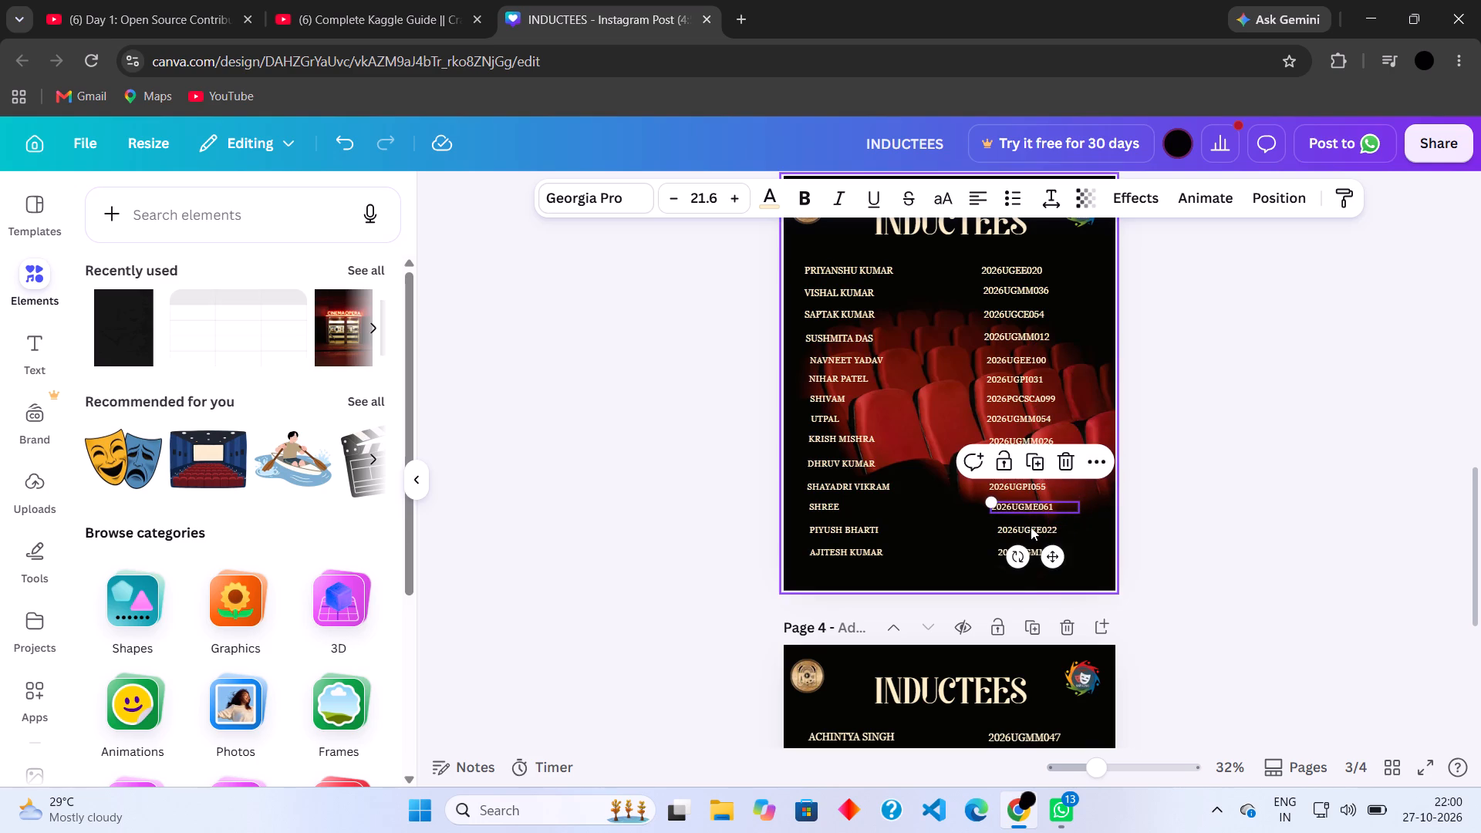
drag(1031, 527, 1024, 527)
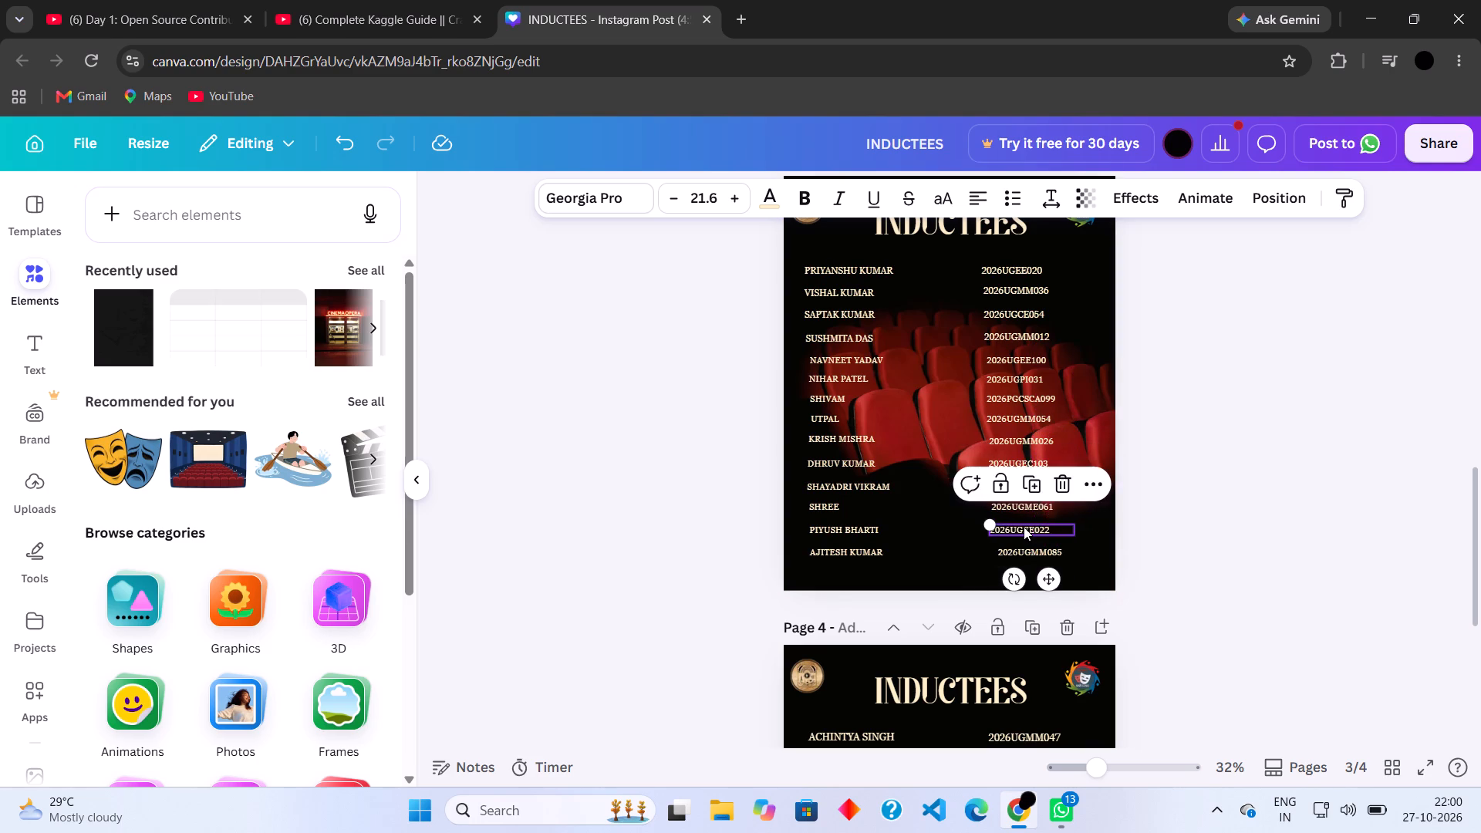
click(1026, 548)
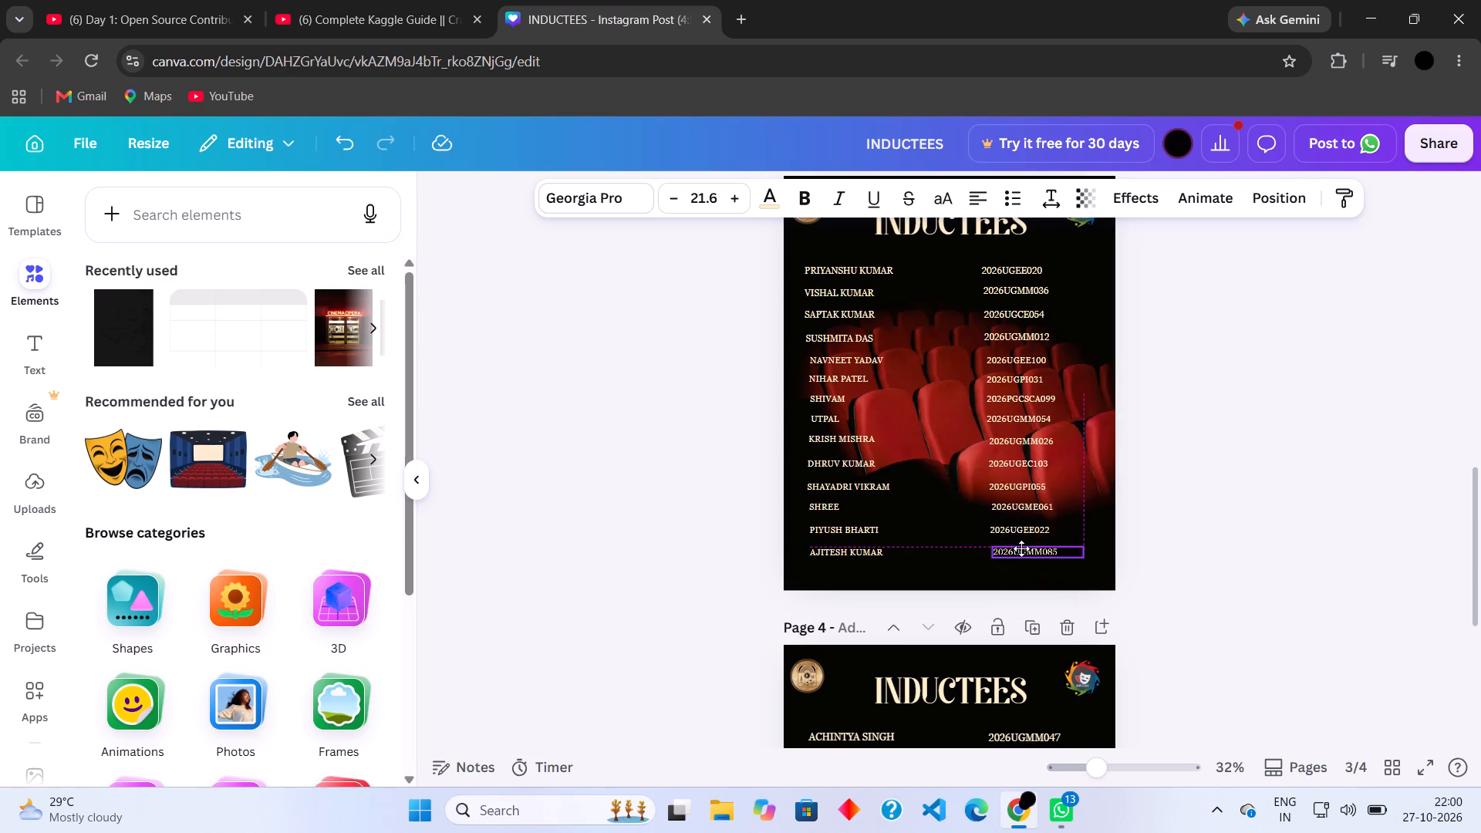
click(1201, 444)
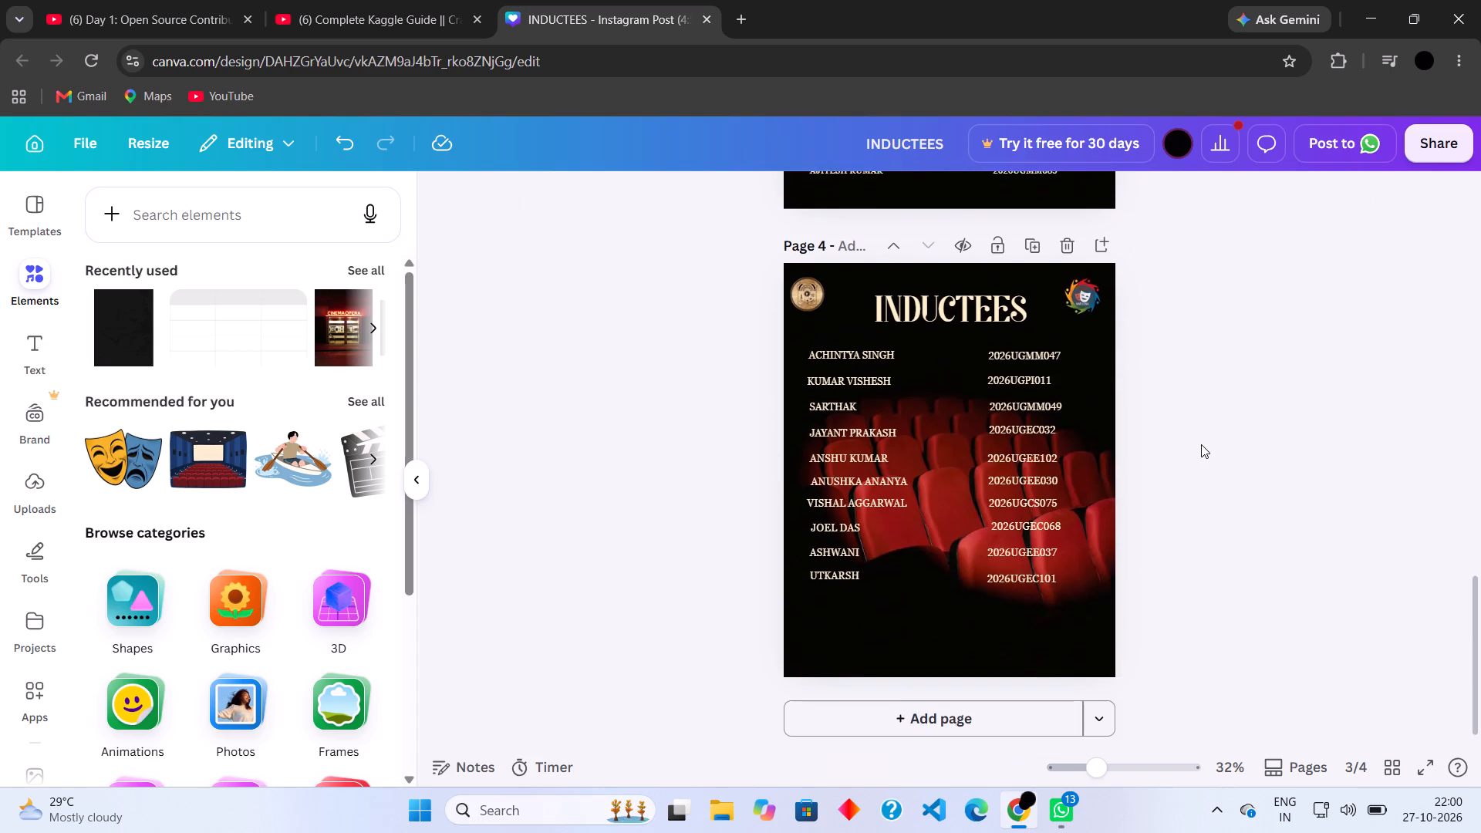
Place the uploaded Team Aahwan curtain poster on page 4, roughly centred over the red-seats background.
scroll(1201, 444, up, 2)
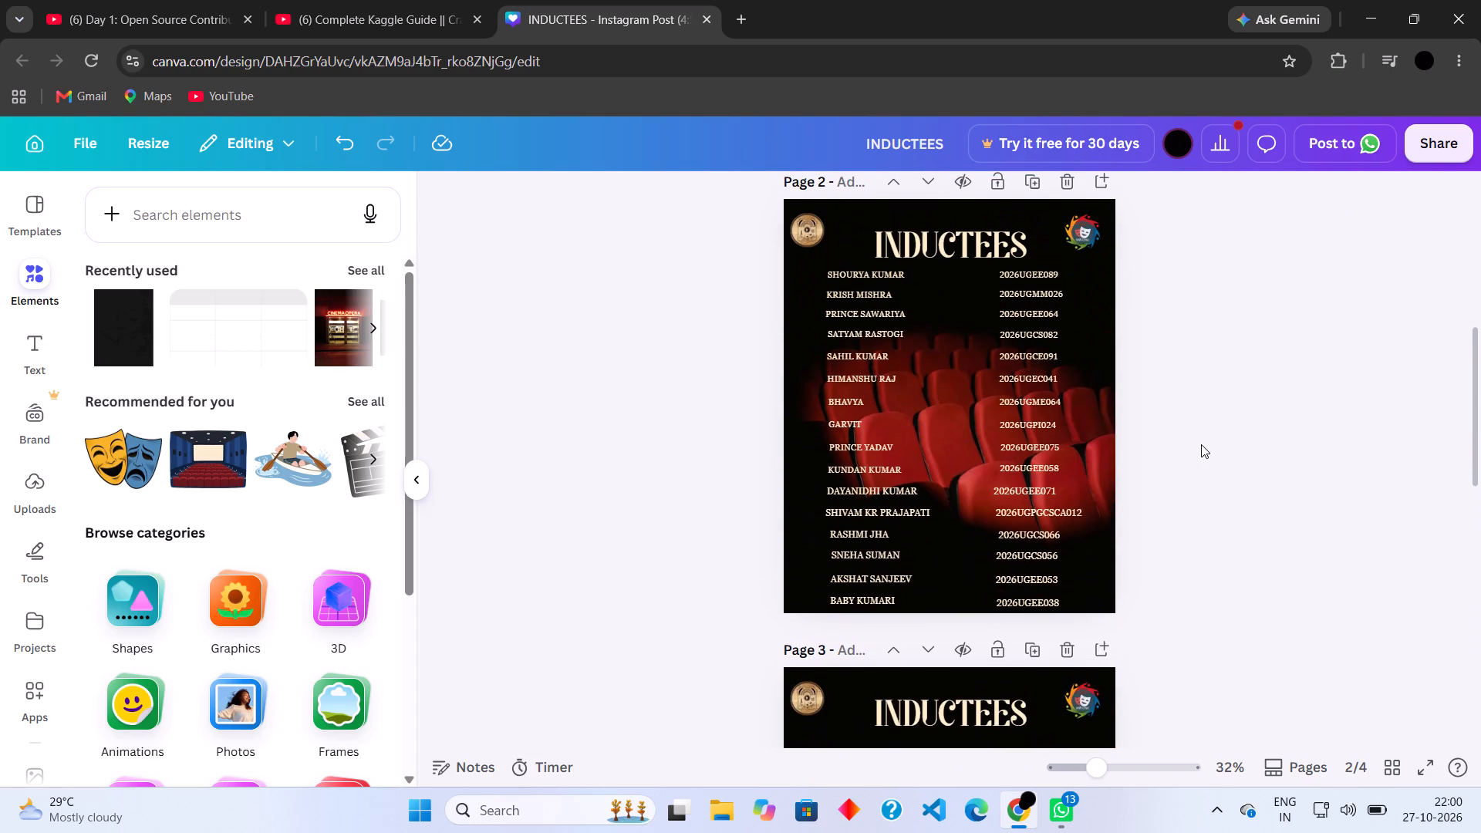
scroll(1201, 444, up, 1)
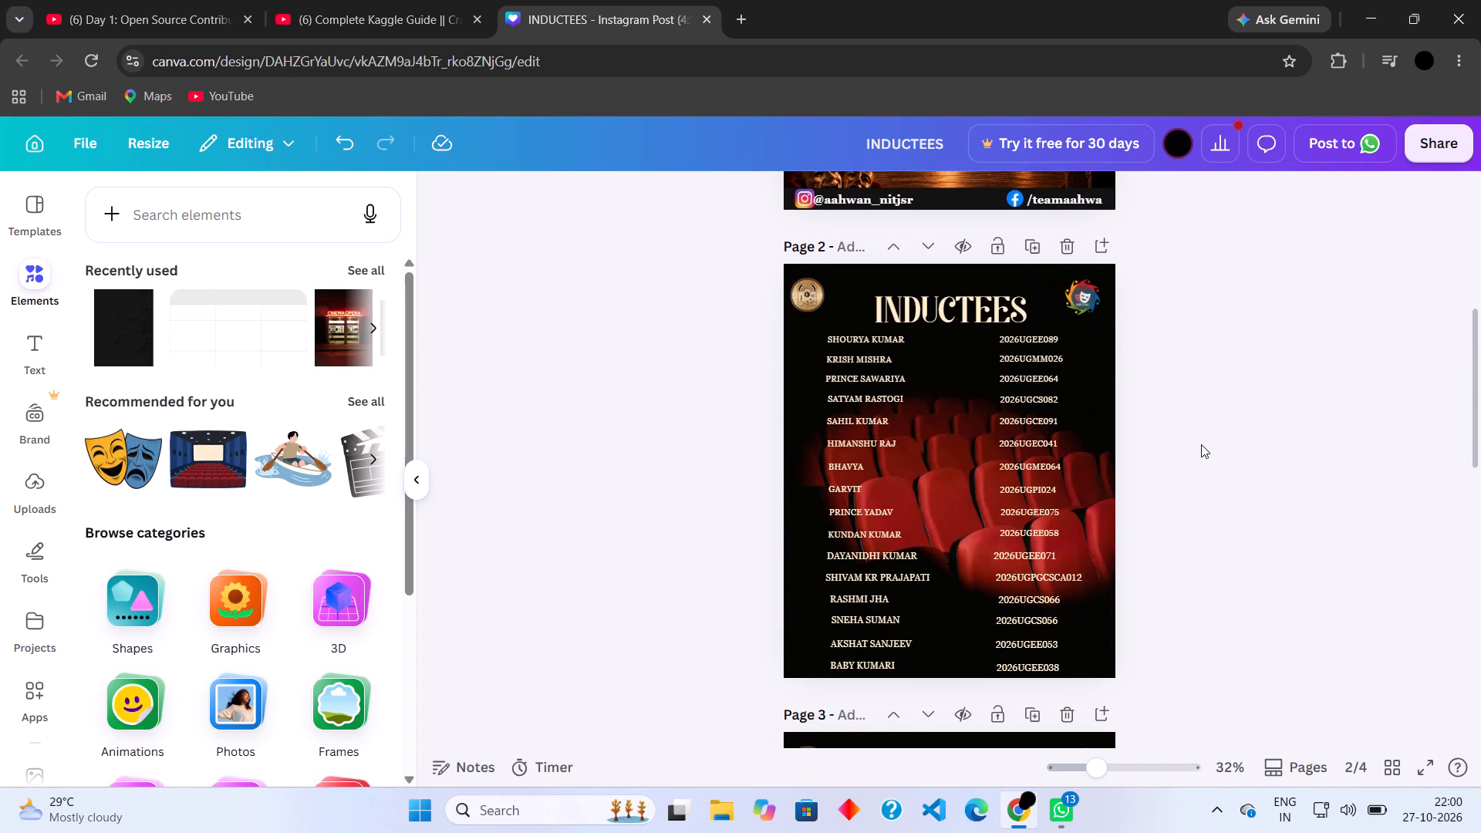
scroll(1201, 444, down, 8)
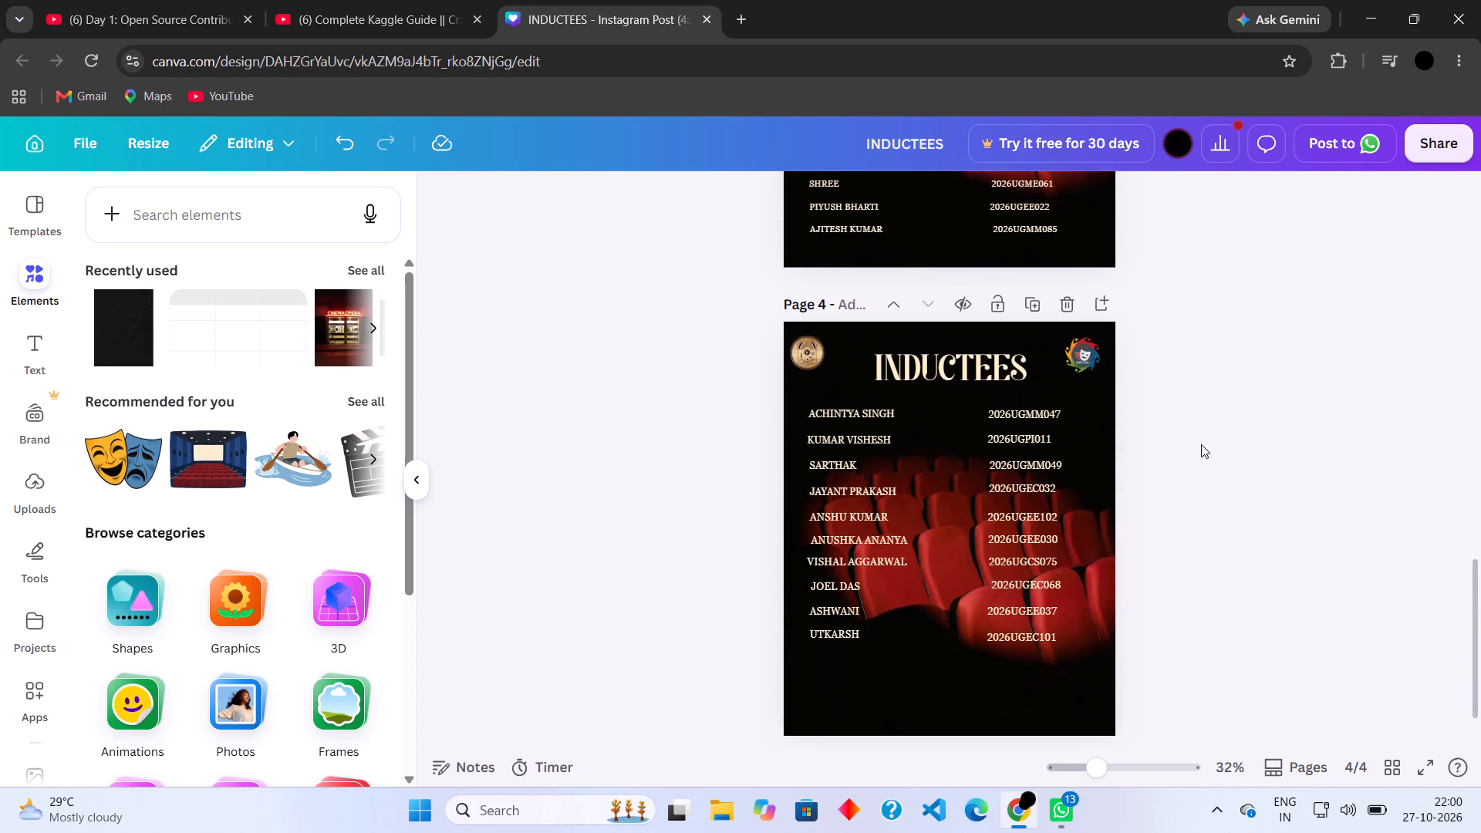
scroll(1201, 444, down, 2)
click(913, 653)
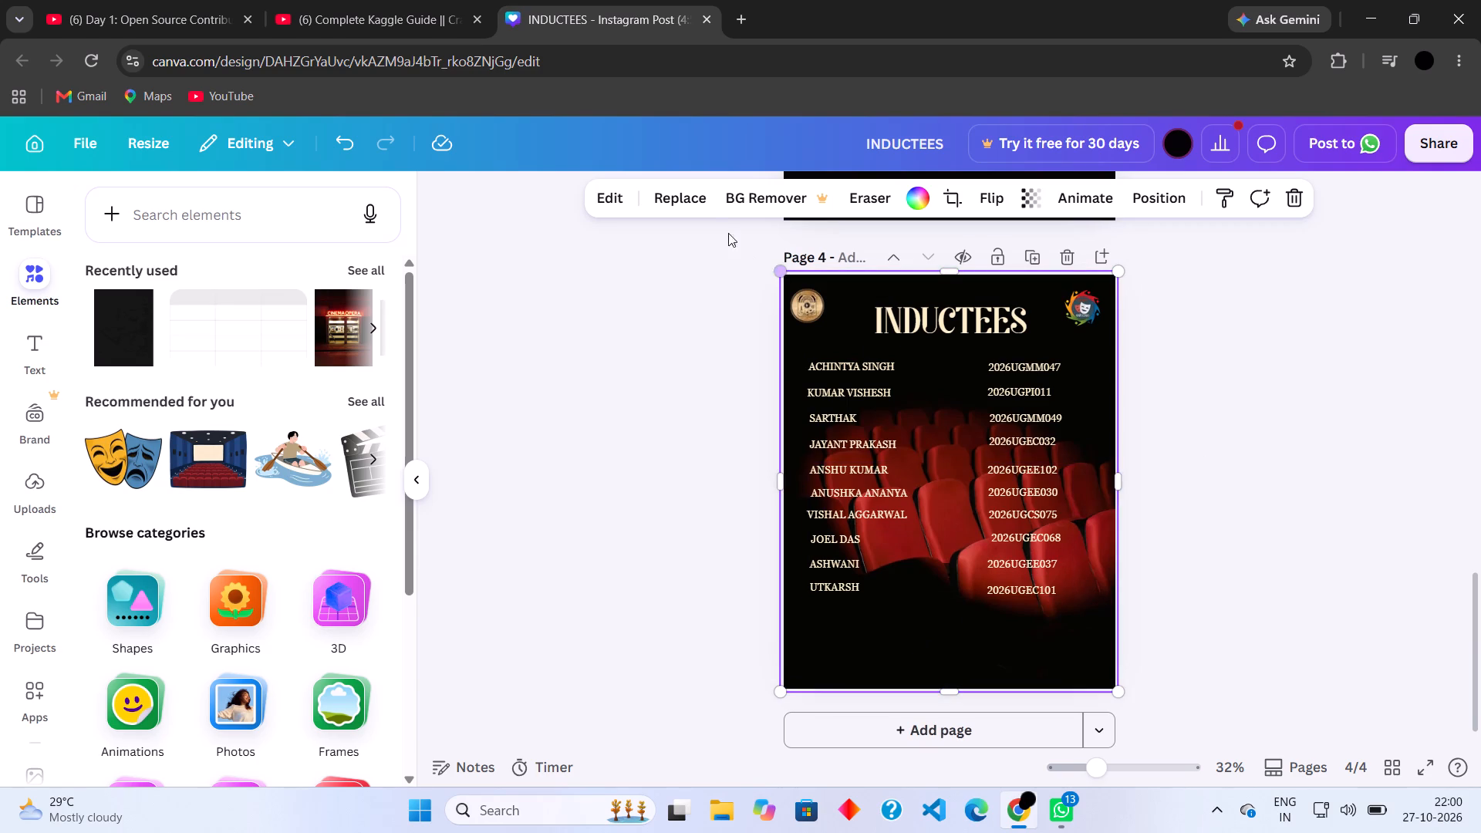
click(687, 204)
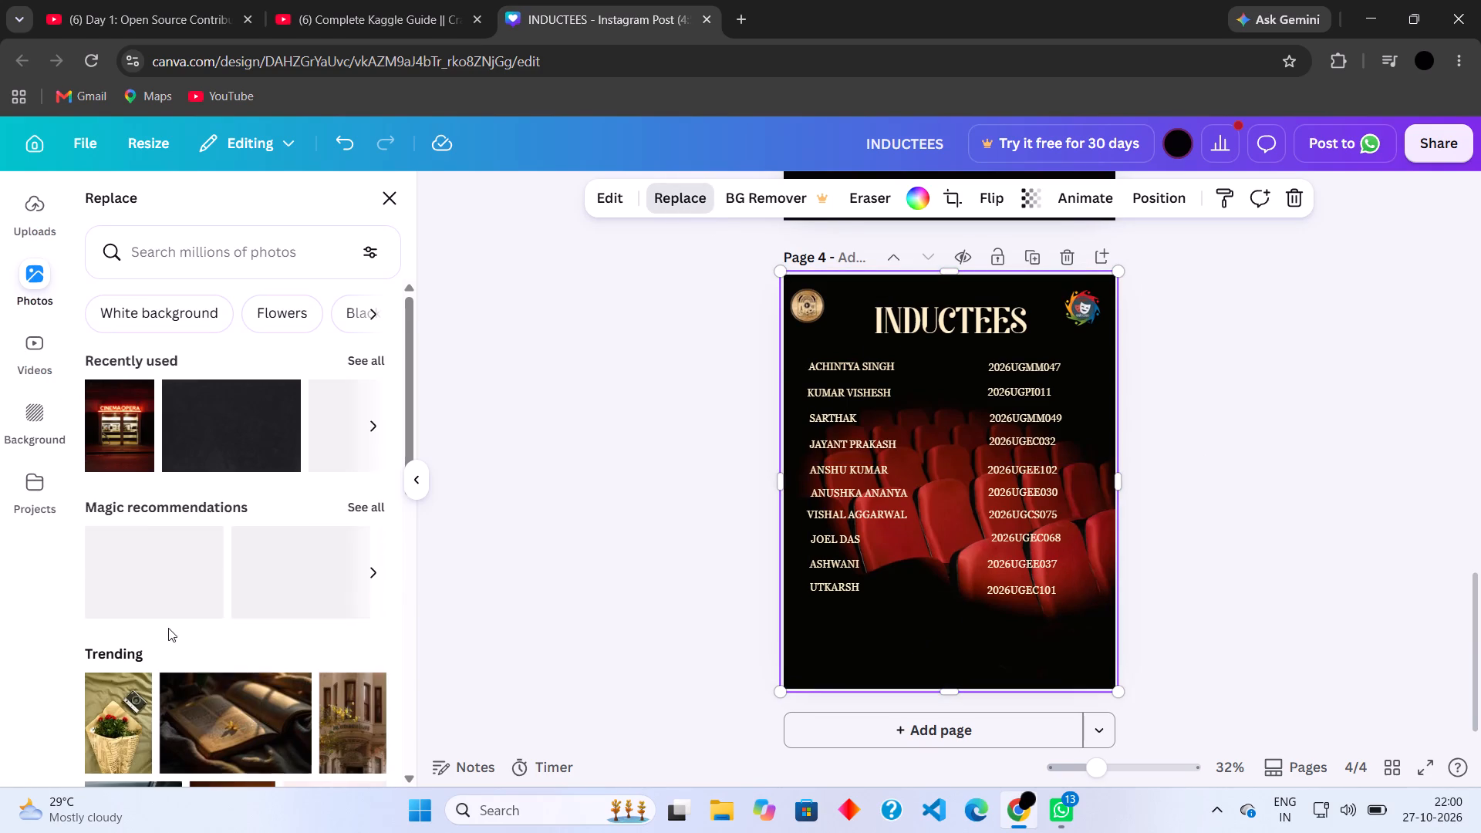
click(23, 281)
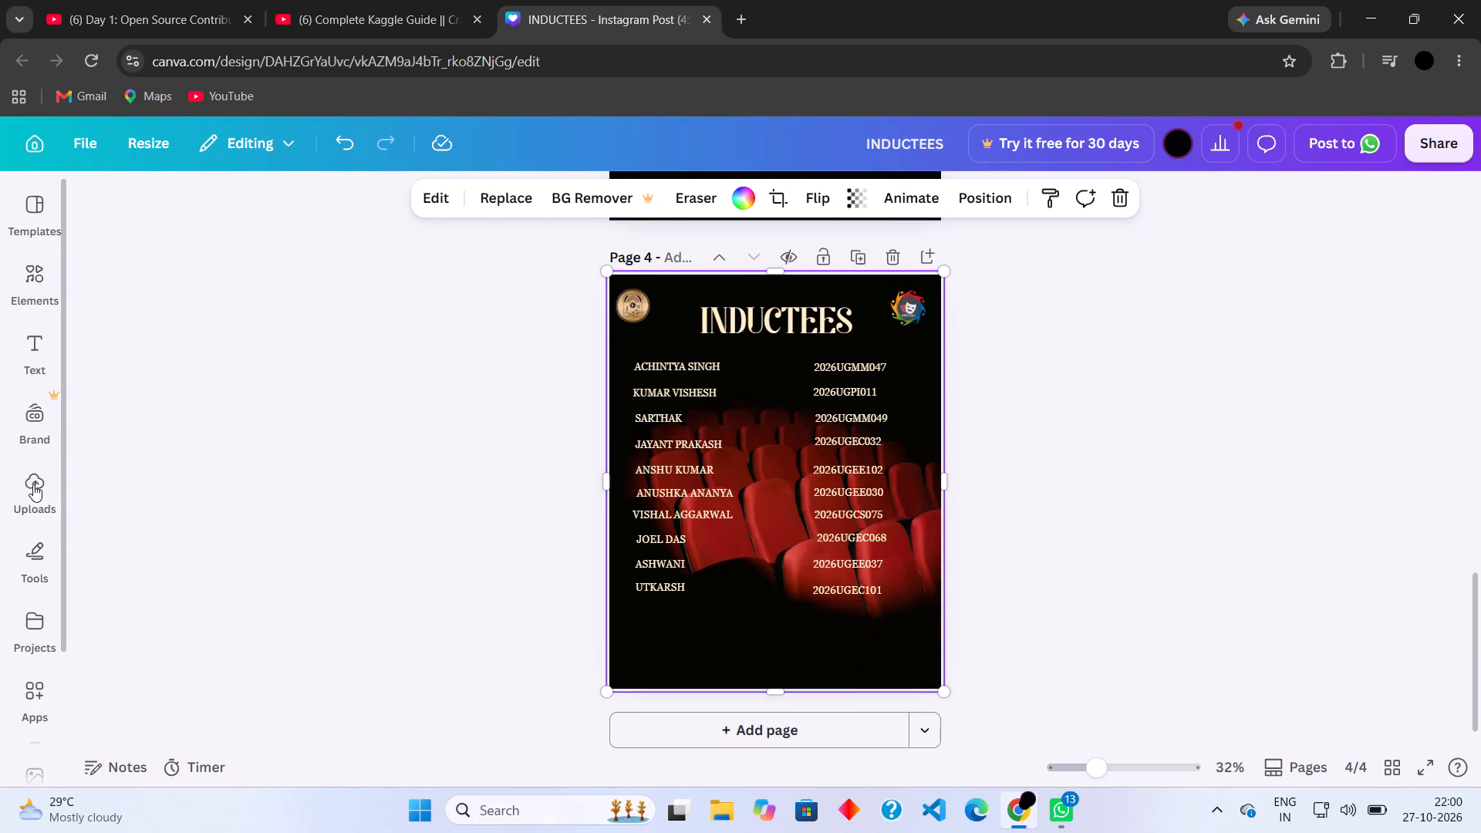
click(32, 481)
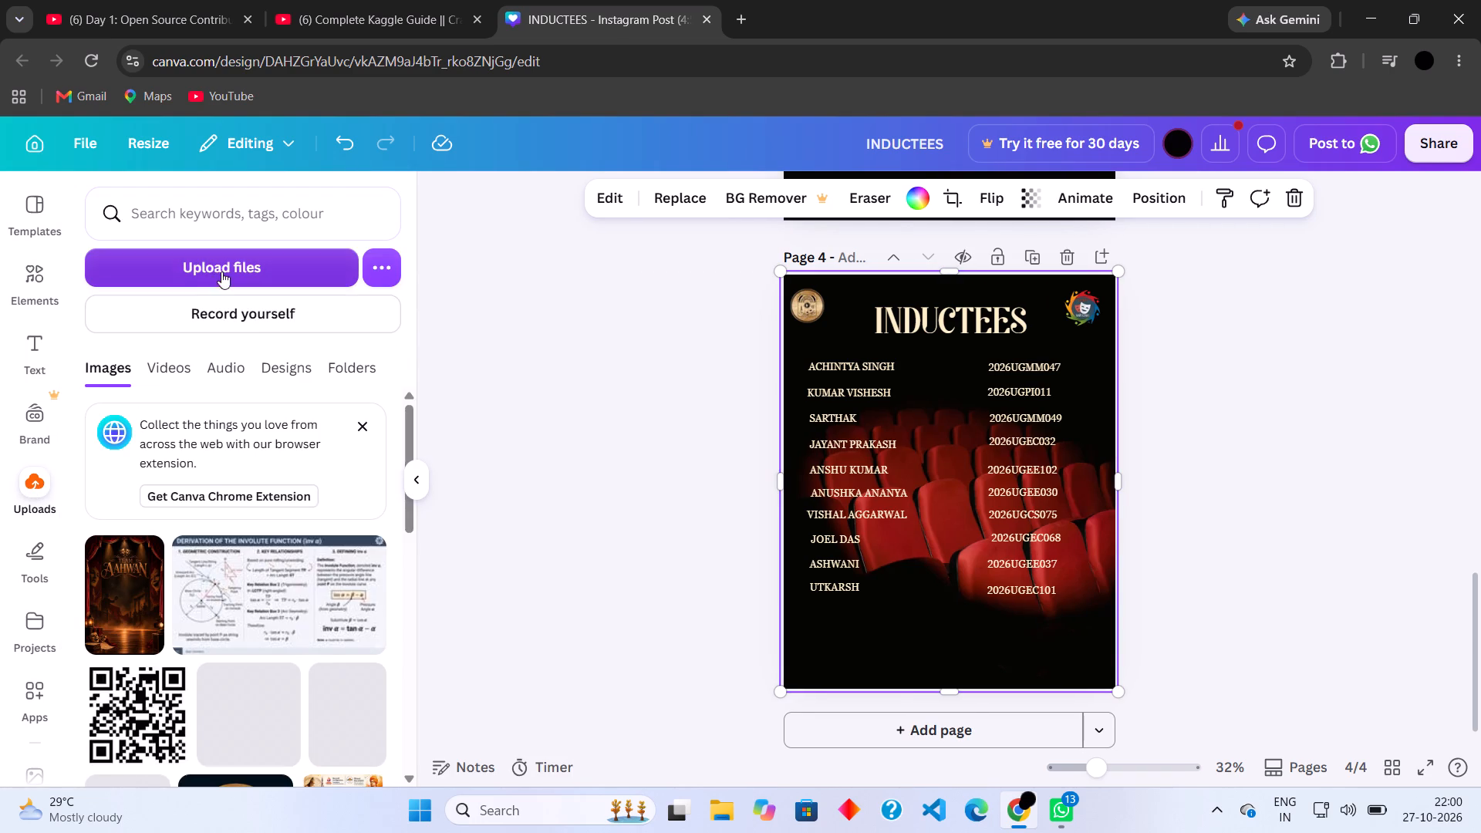
click(131, 599)
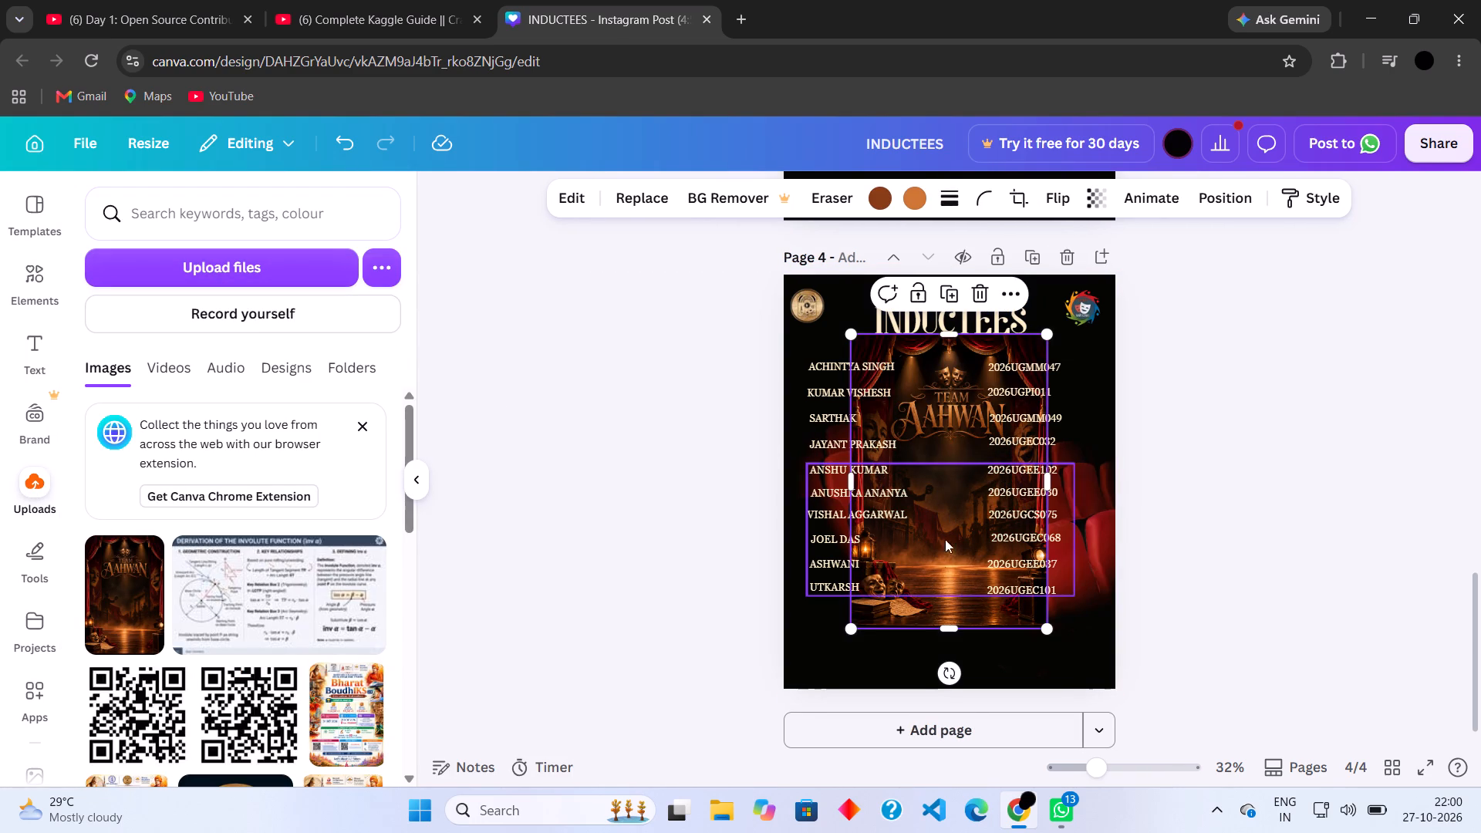
drag(938, 605, 876, 552)
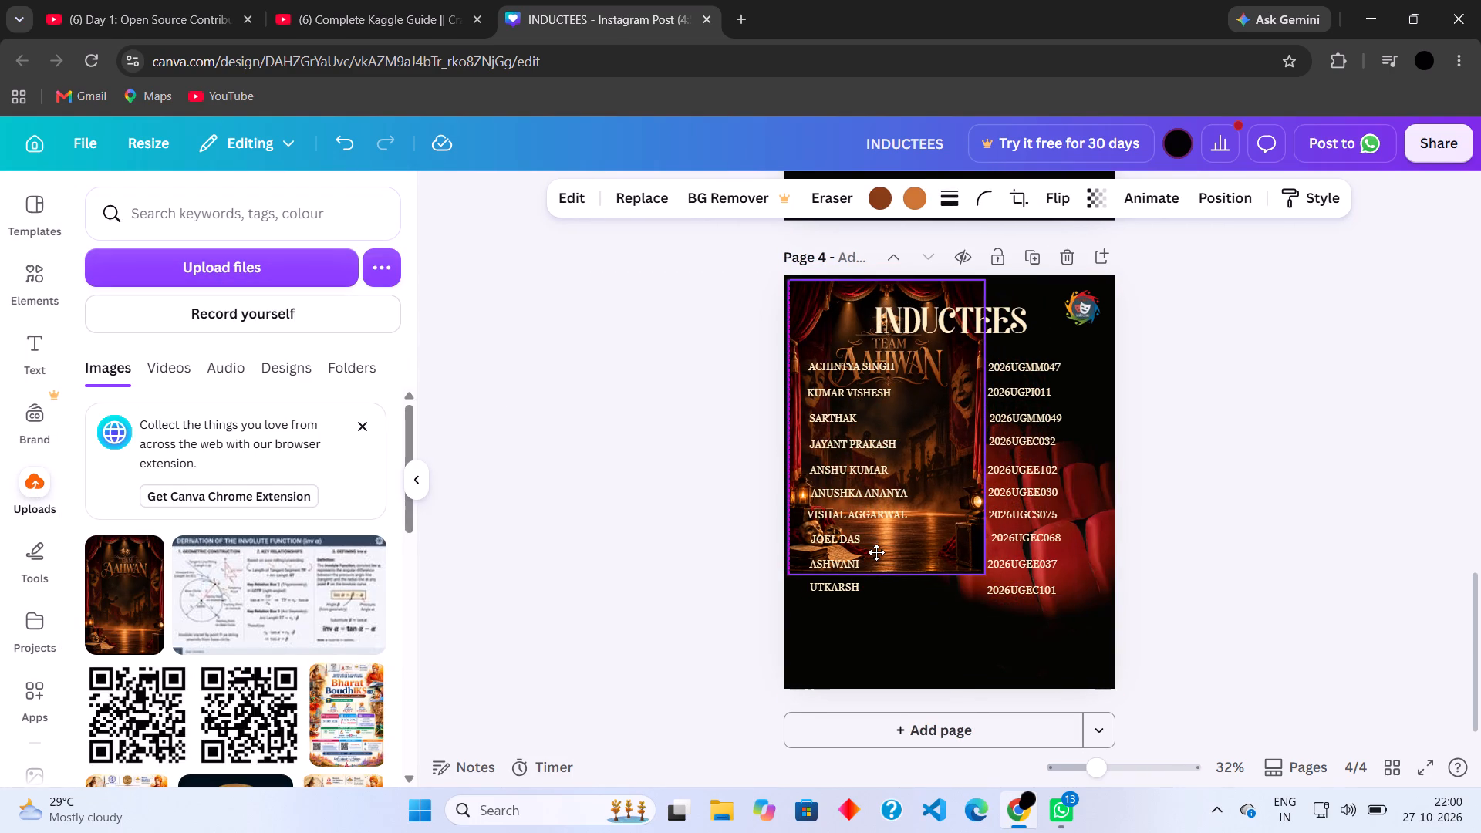
drag(876, 552, 924, 584)
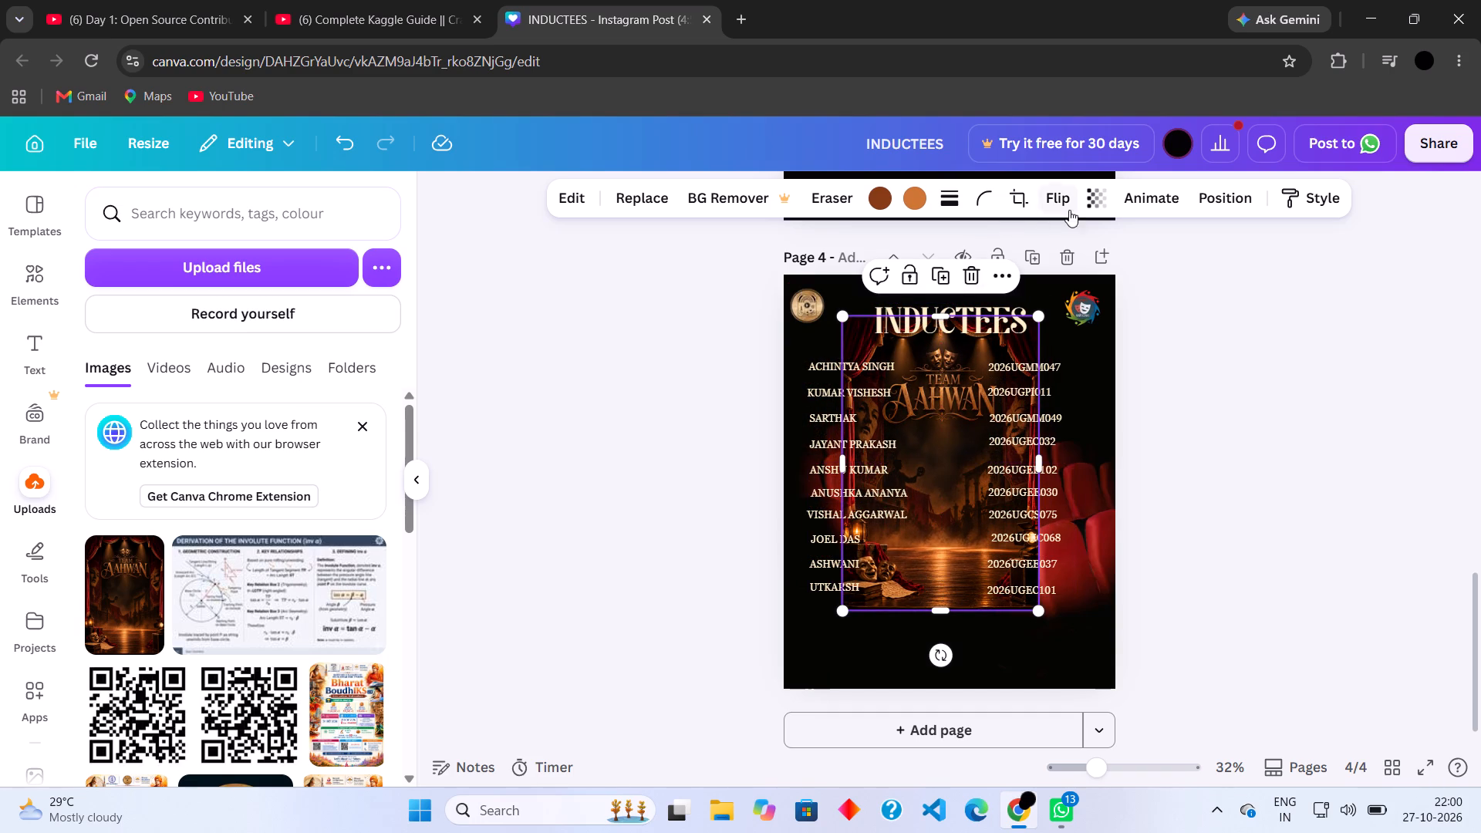
Set the transparency of page 4's Team Aahwan poster to 81.
click(1095, 198)
click(1111, 271)
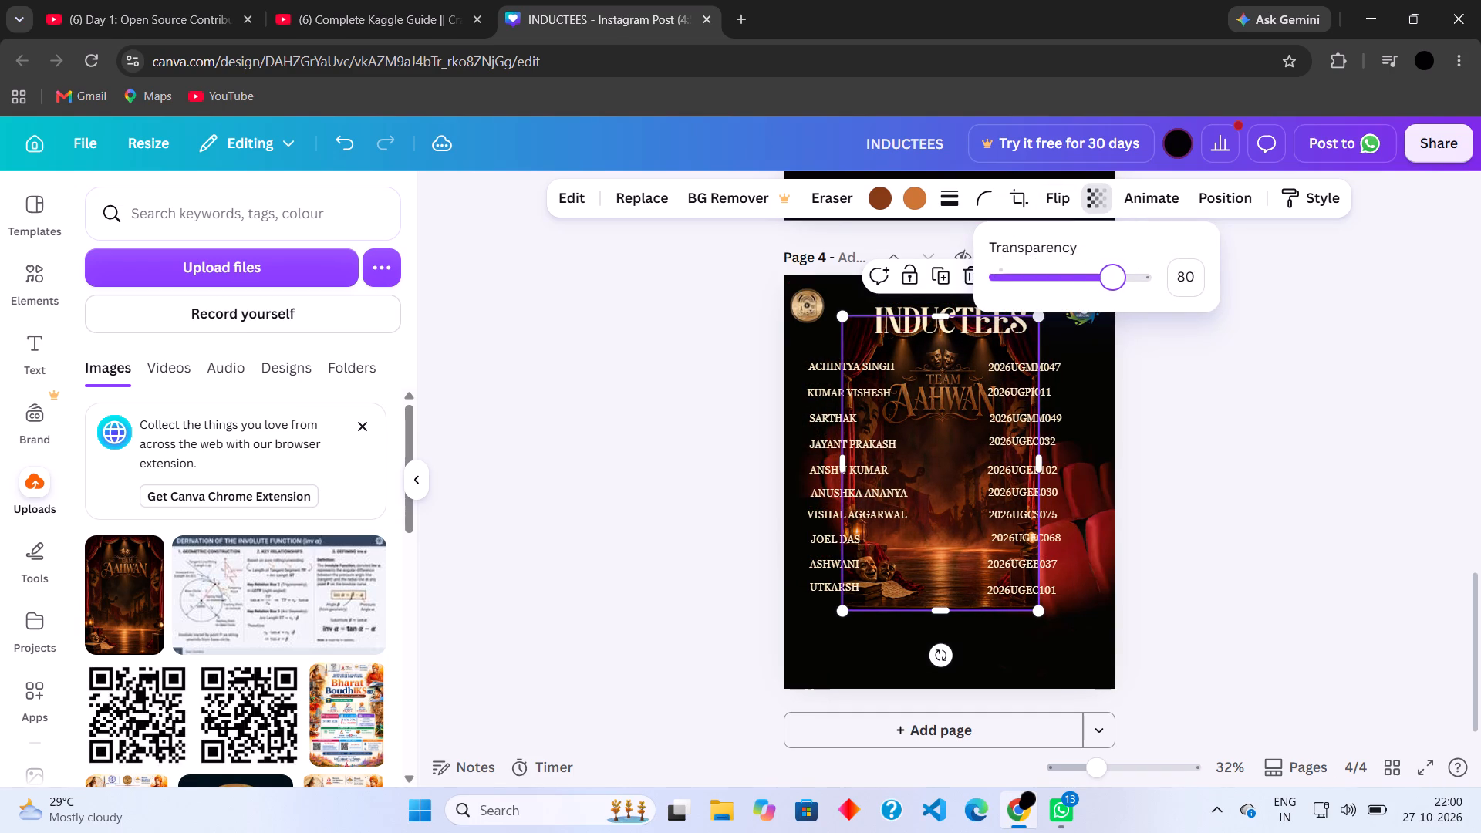
Replace page 4's background by deleting the red-seats photo and setting the Team Aahwan poster as the page background.
click(1072, 650)
key(BackSpace)
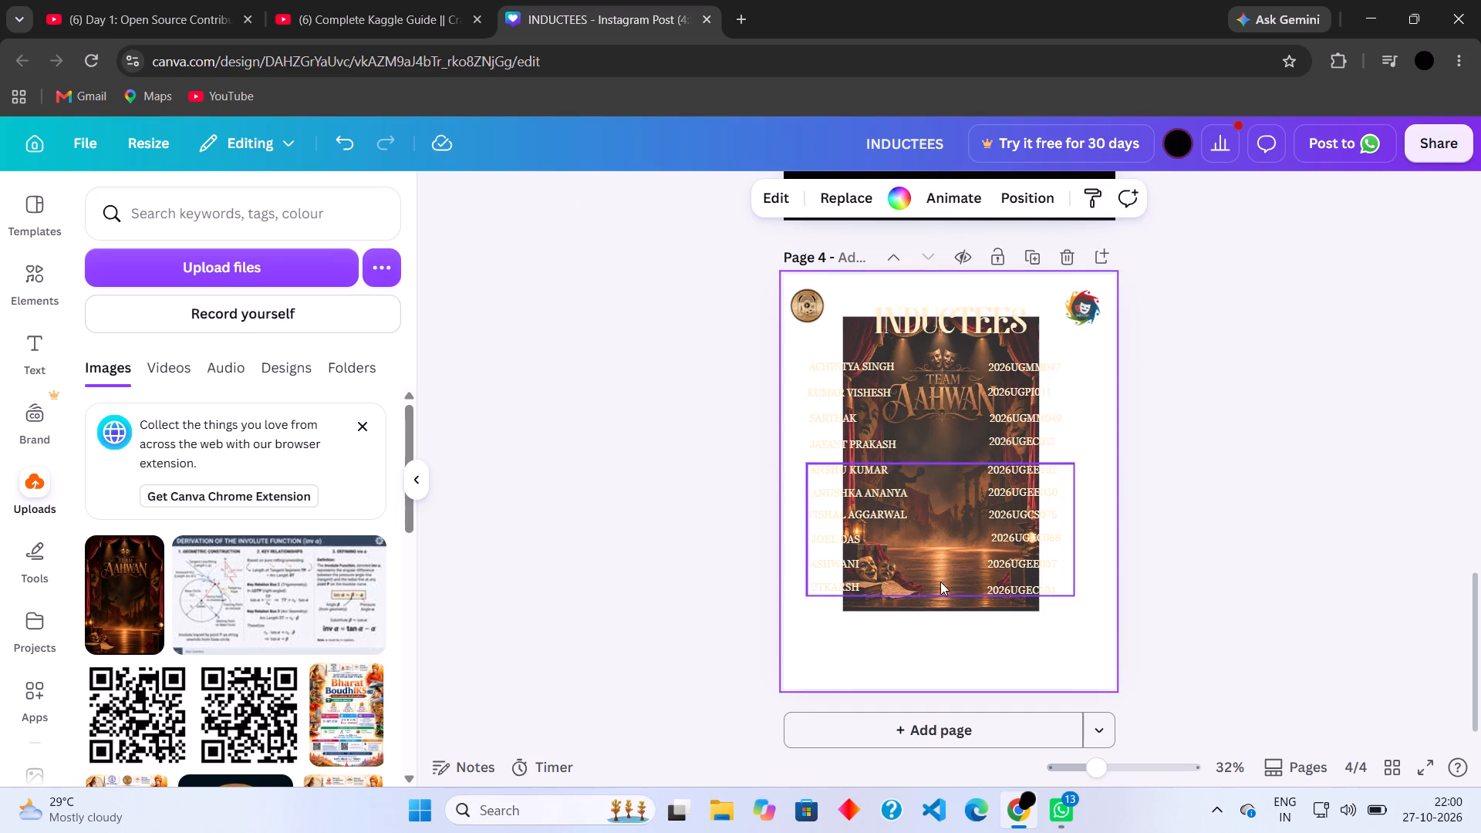
click(943, 603)
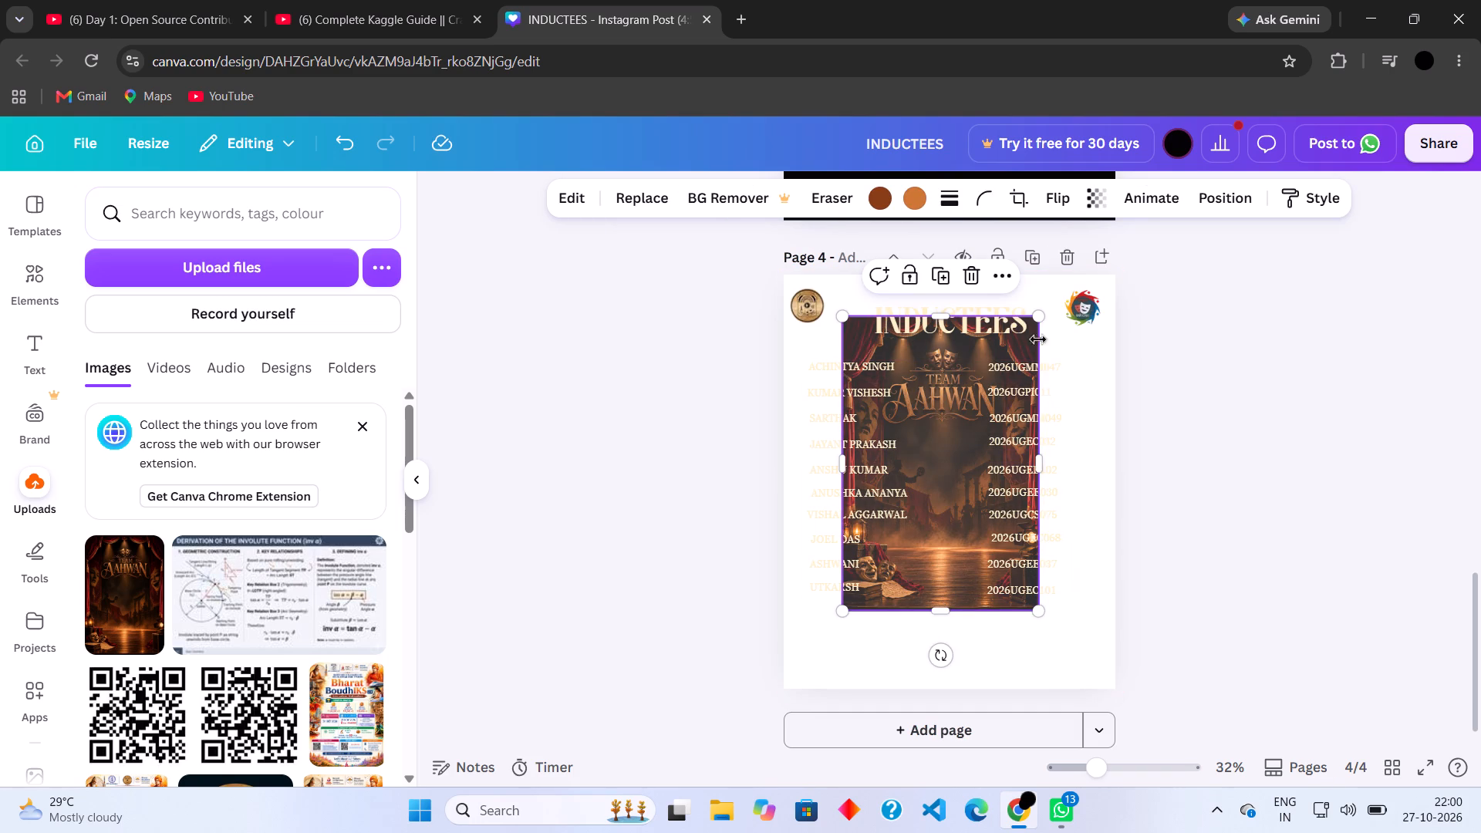
click(1010, 276)
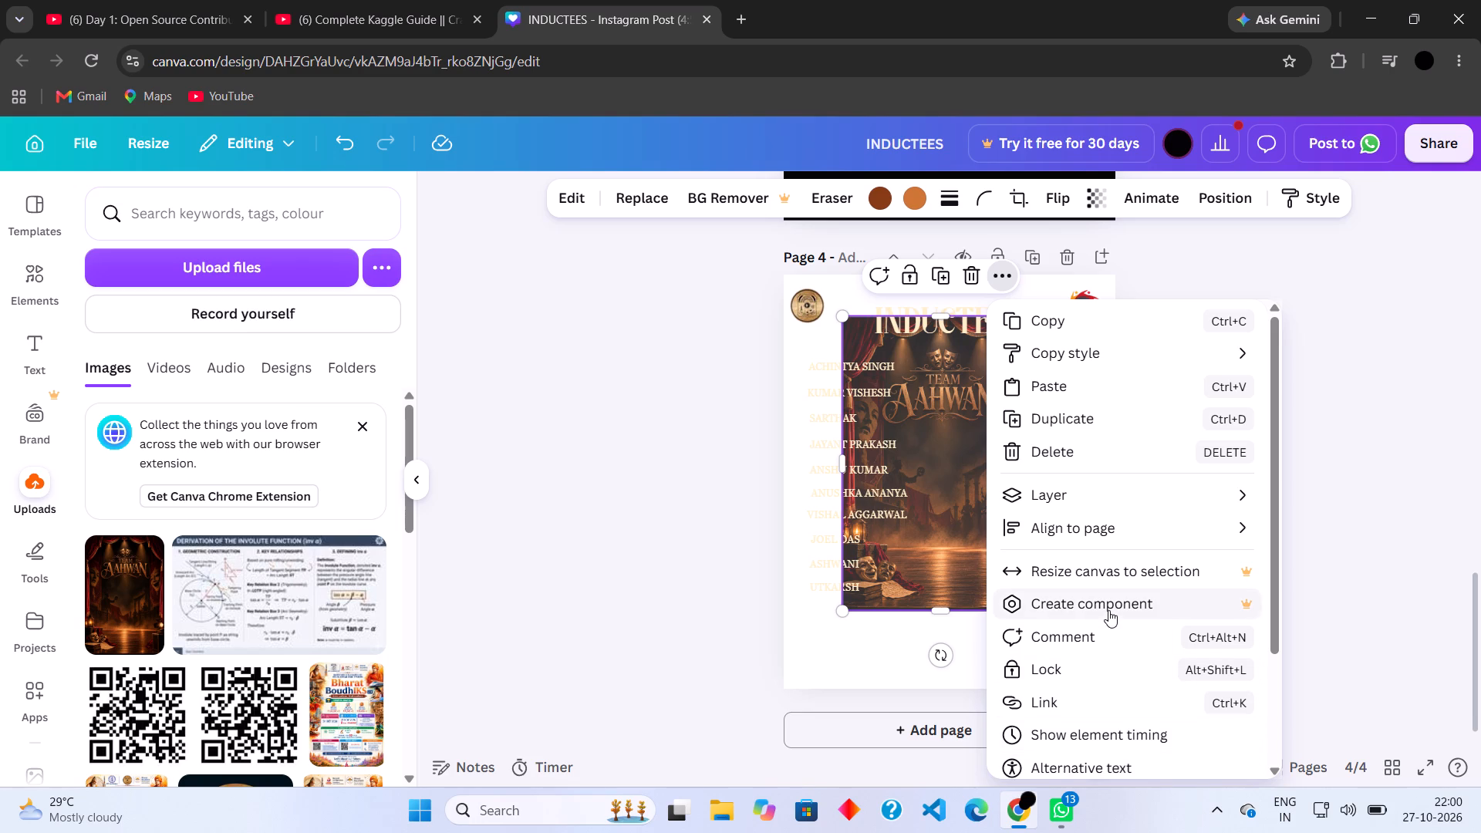
scroll(1081, 618, down, 1)
click(1080, 684)
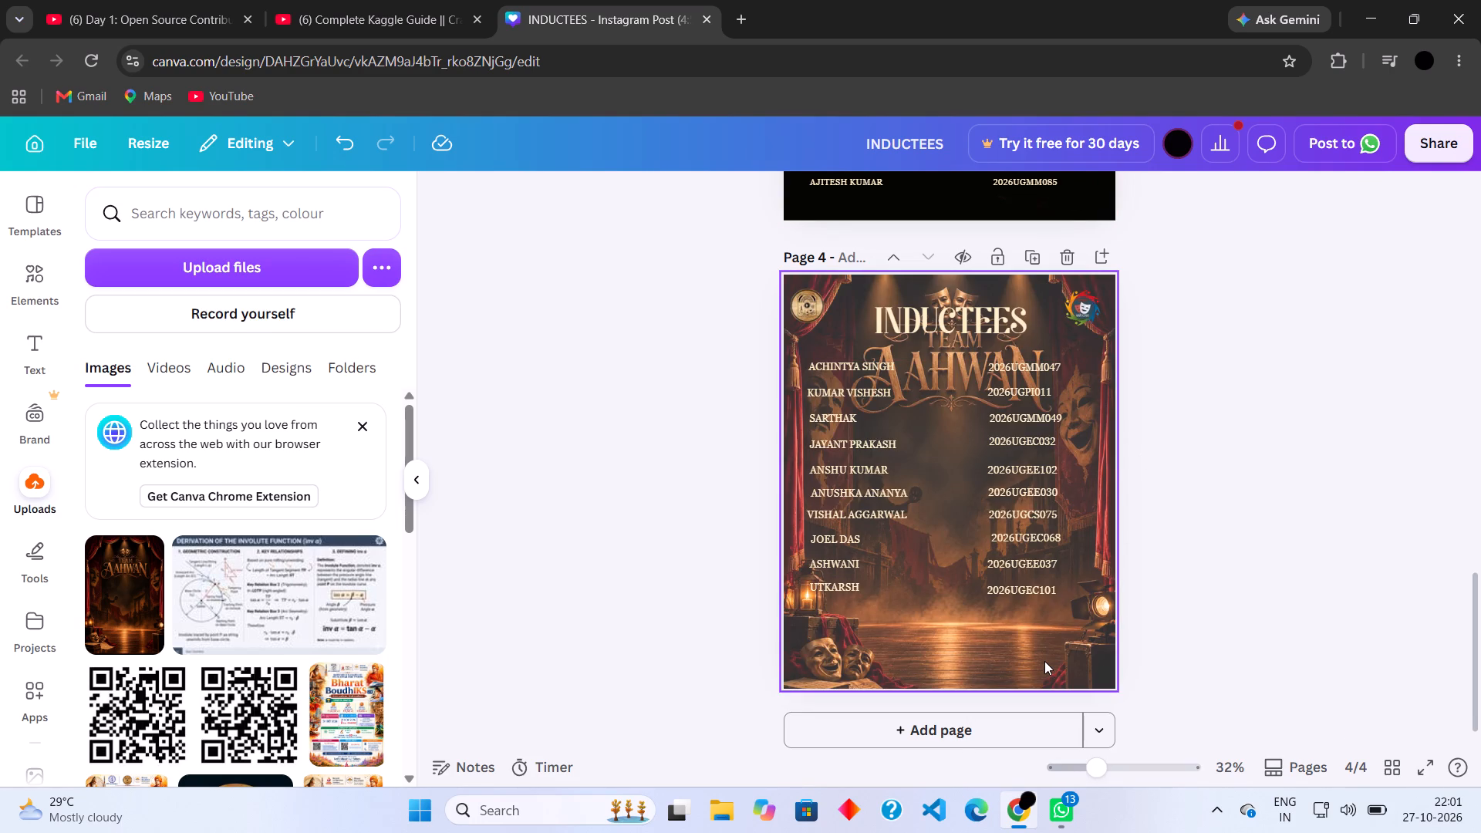
Open the transparency setting of page 4's new background image.
click(1044, 661)
click(1038, 198)
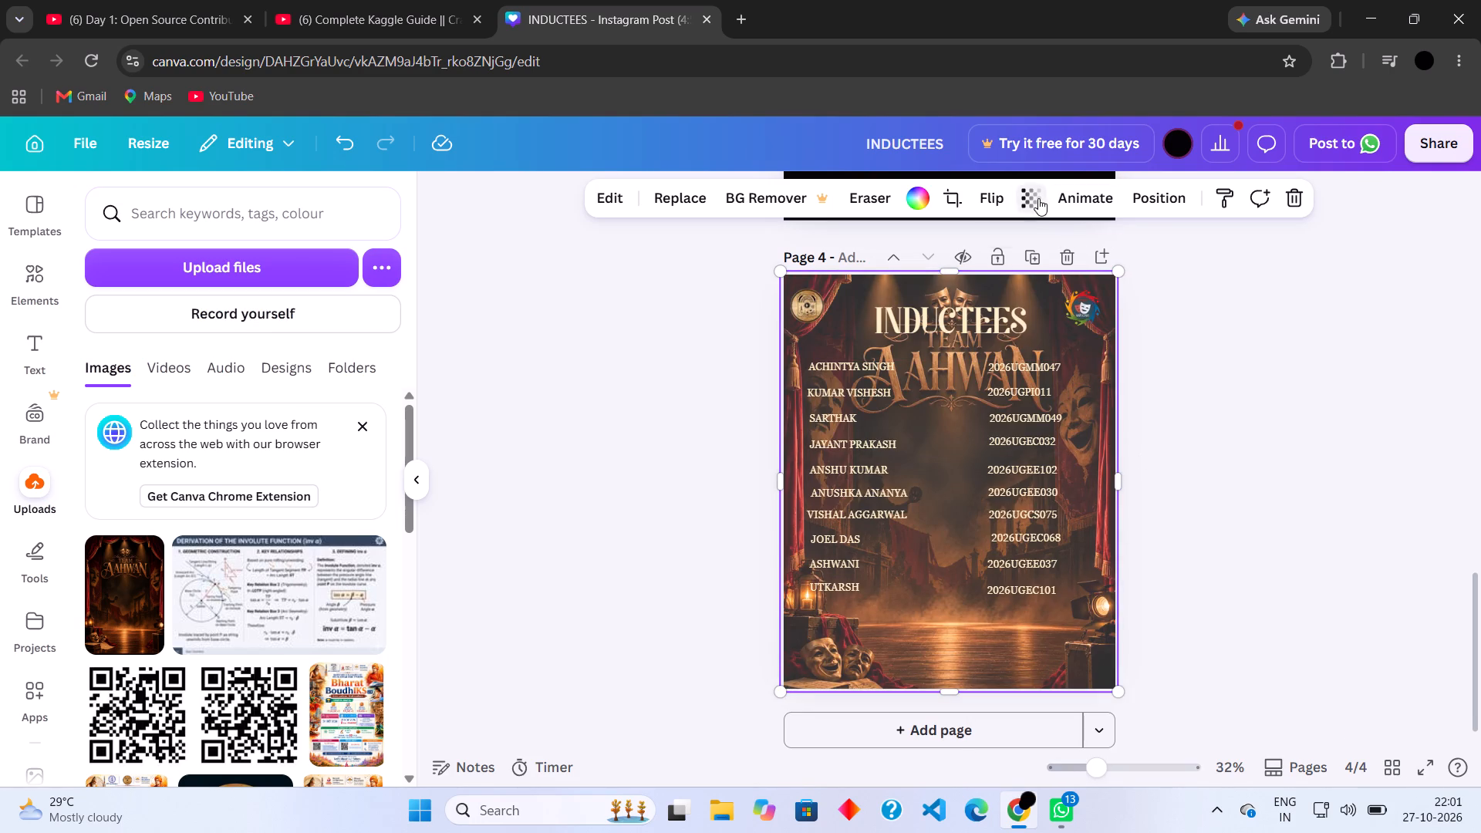
Set the transparency of page 4's Team Aahwan background image to 100.
drag(1053, 282, 1097, 282)
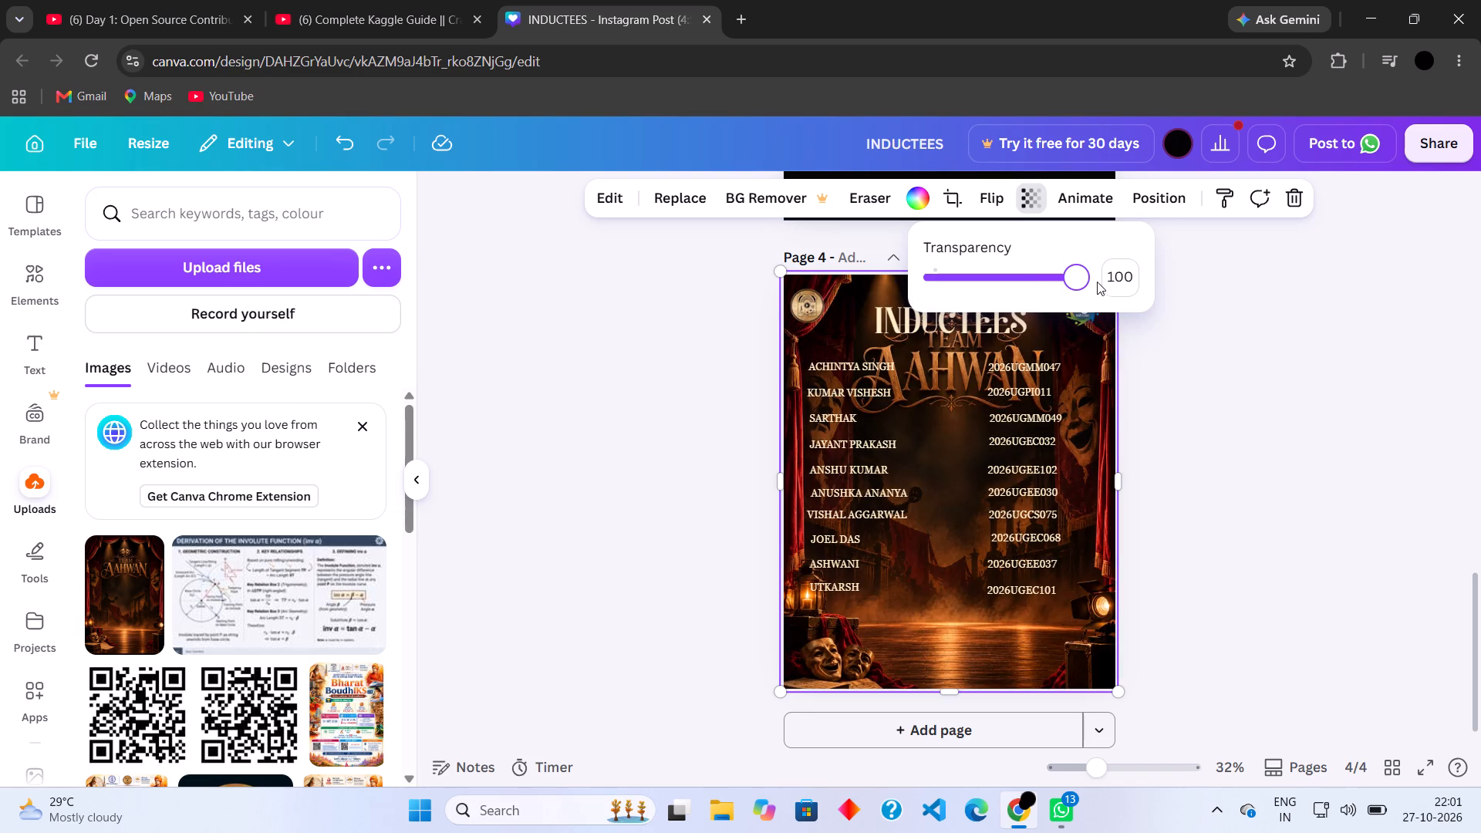
click(1216, 504)
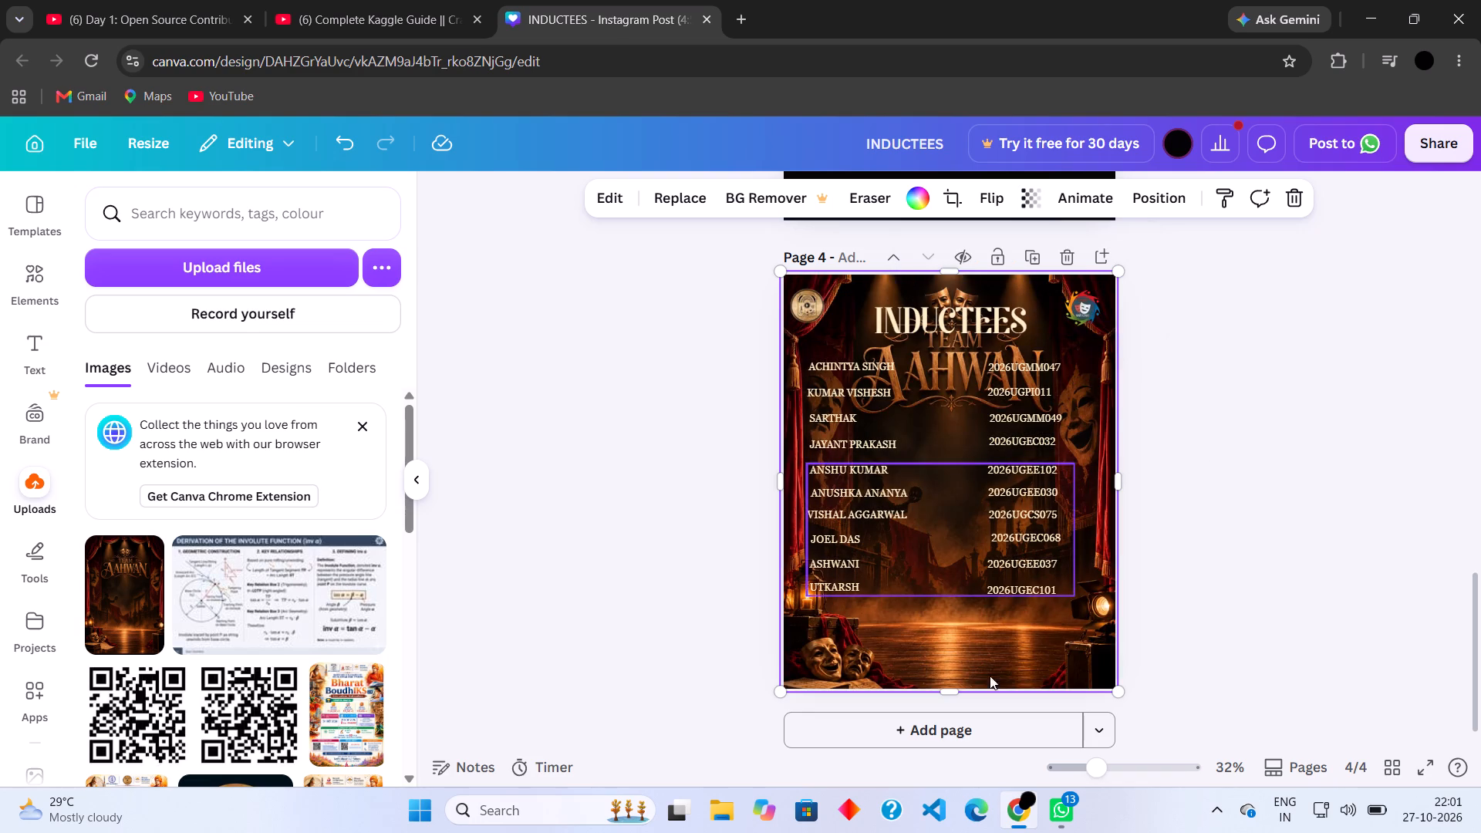
Move page 1's grouped Instagram and Facebook handles up off the dark footer strip and copy the strip.
scroll(970, 645, up, 5)
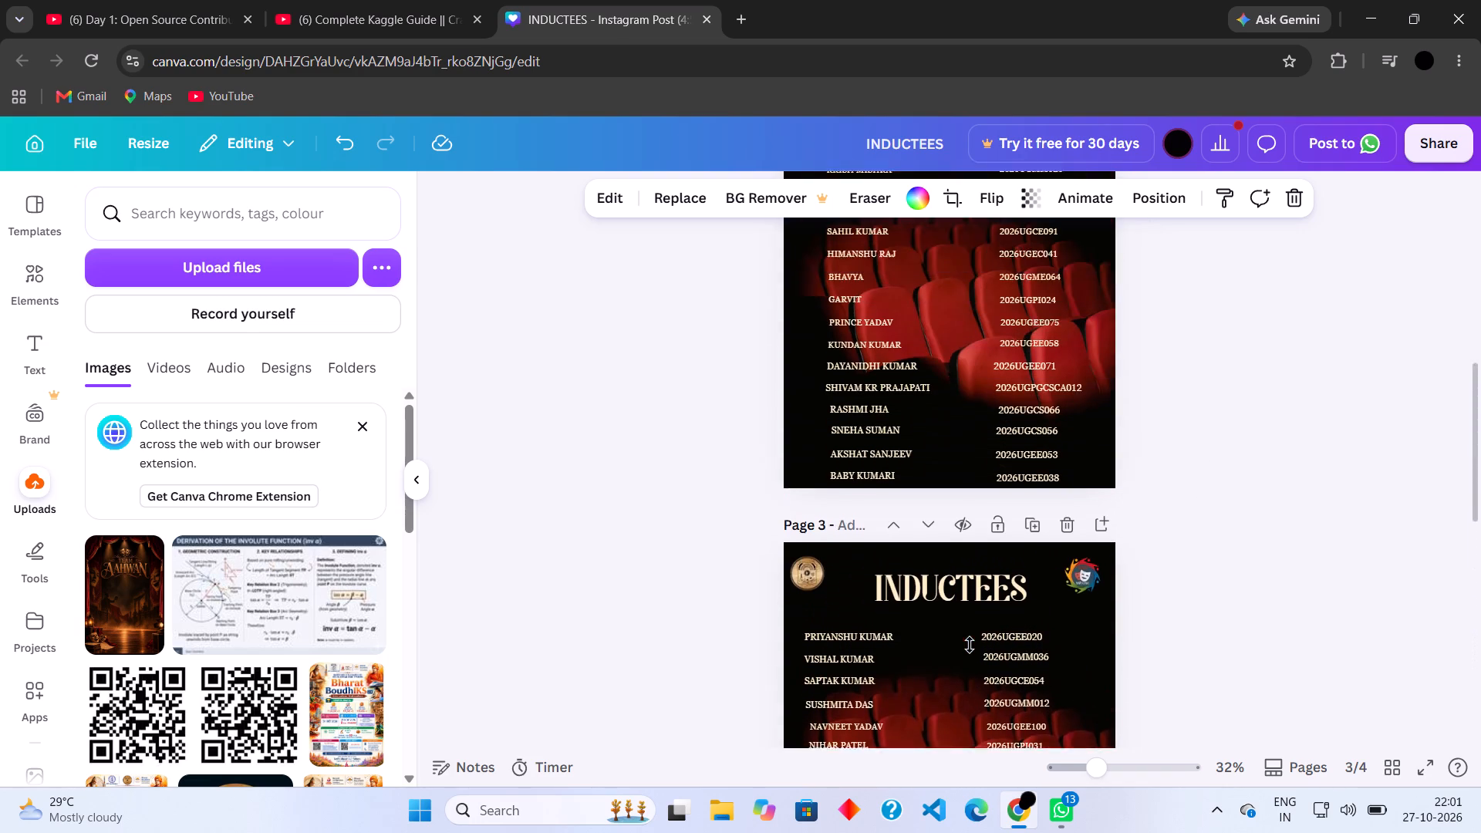
scroll(970, 645, up, 3)
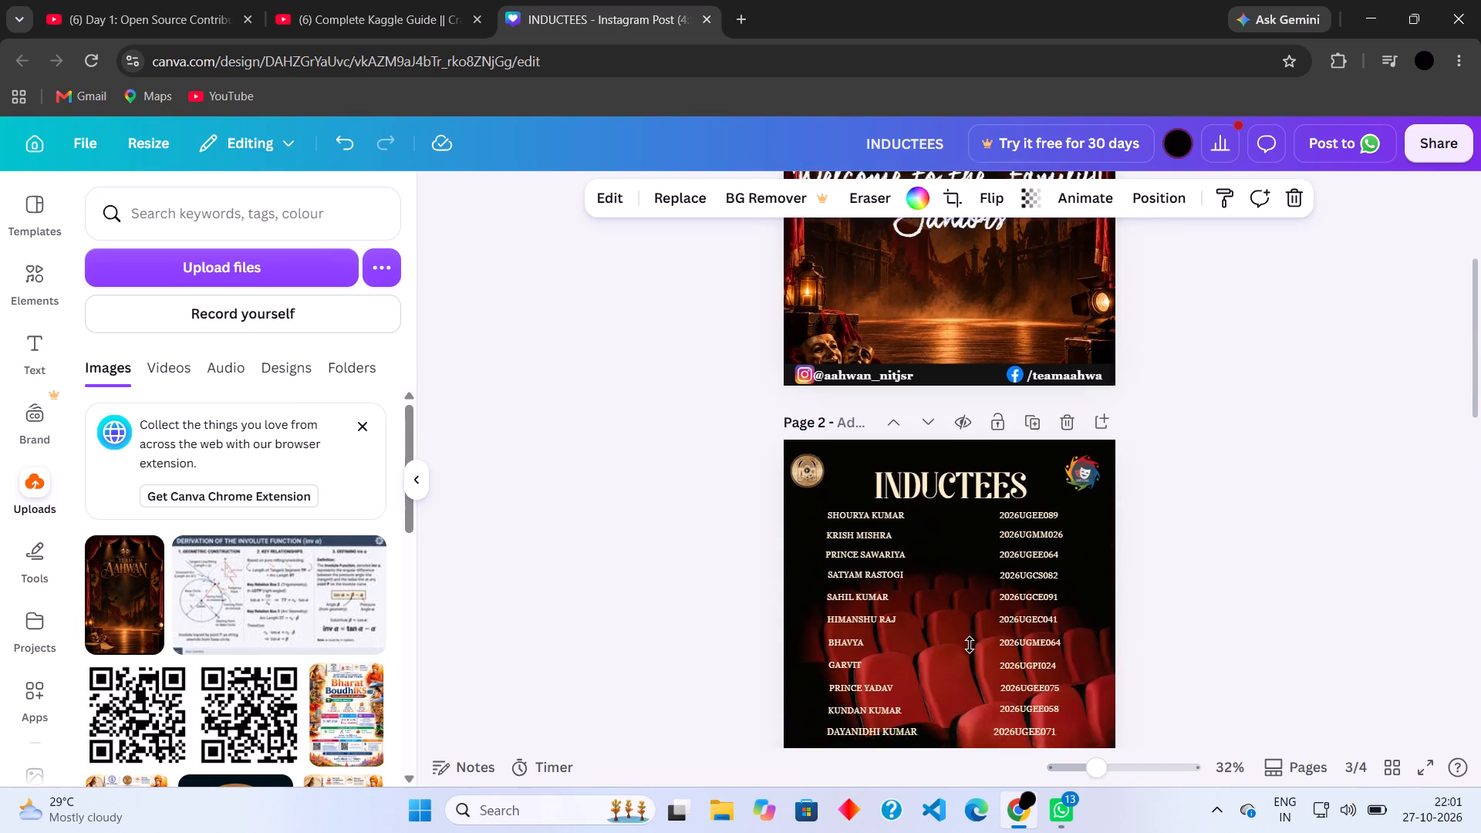
scroll(970, 645, up, 2)
click(953, 422)
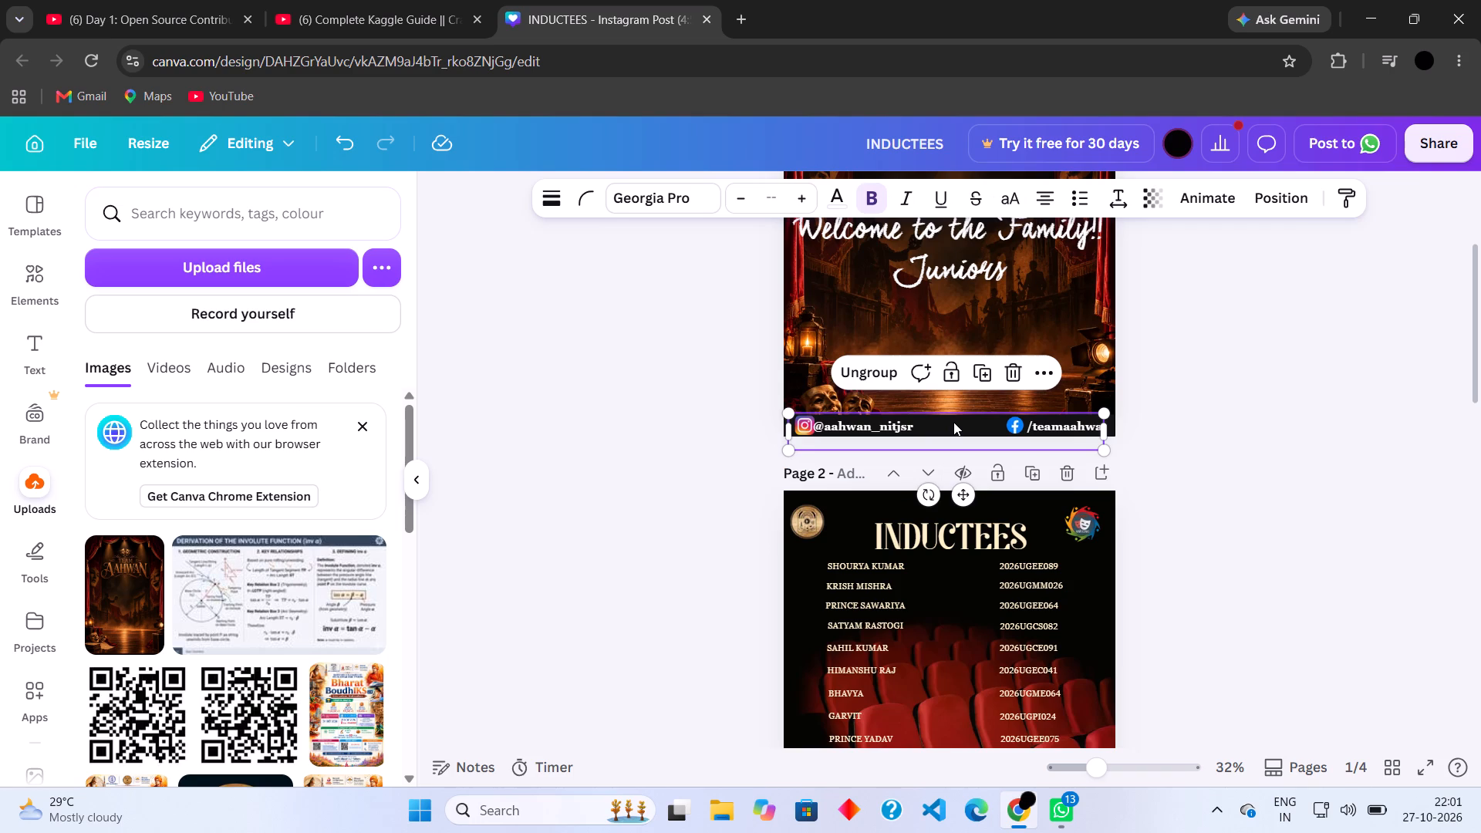
key(ctrl+c)
drag(953, 422, 959, 397)
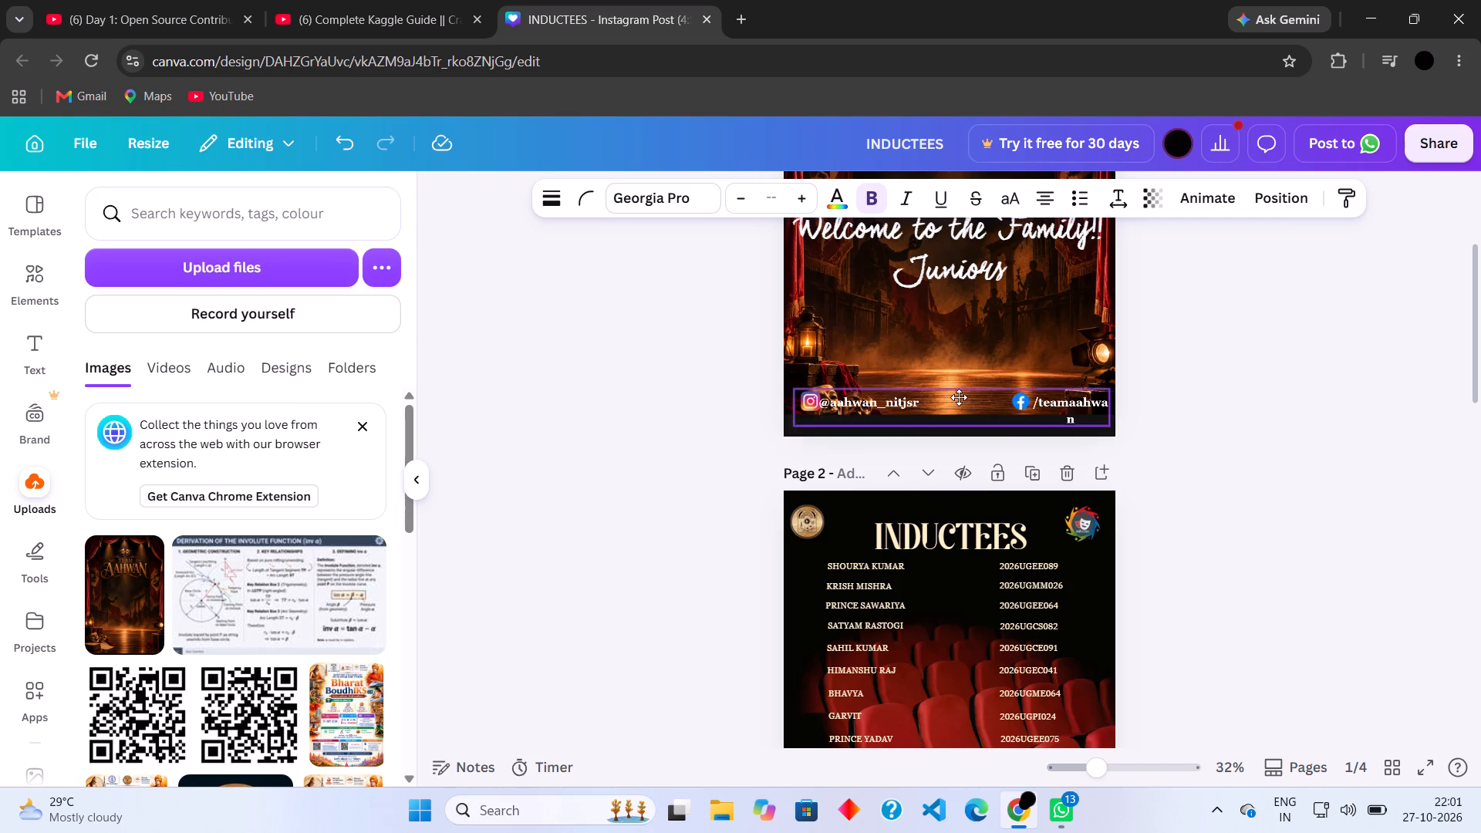
drag(959, 397, 959, 357)
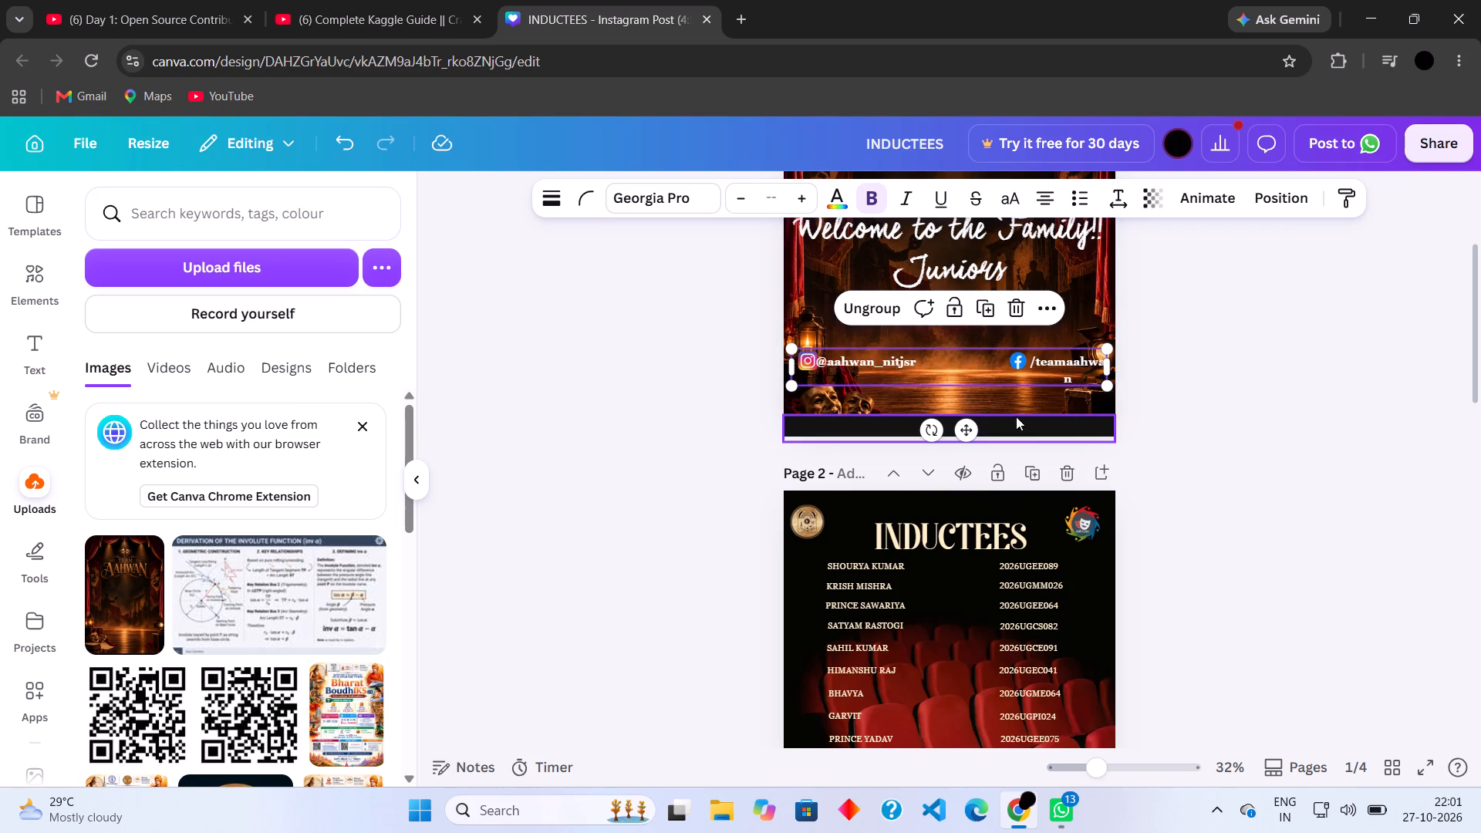
click(1033, 421)
key(ctrl+c)
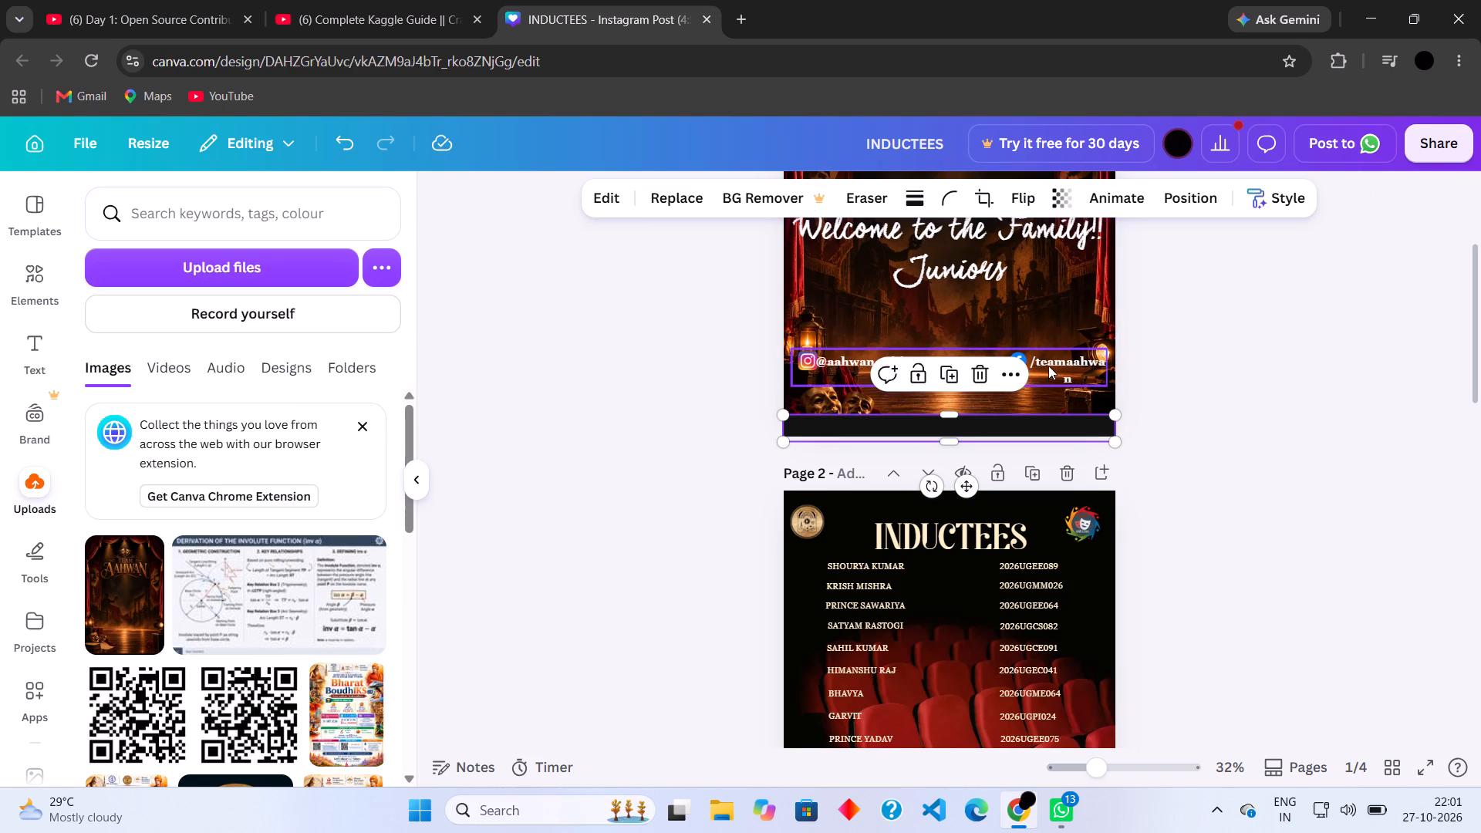
Move the grouped social handles back down onto page 1's dark footer strip.
drag(1051, 363, 1044, 395)
drag(1044, 395, 1044, 405)
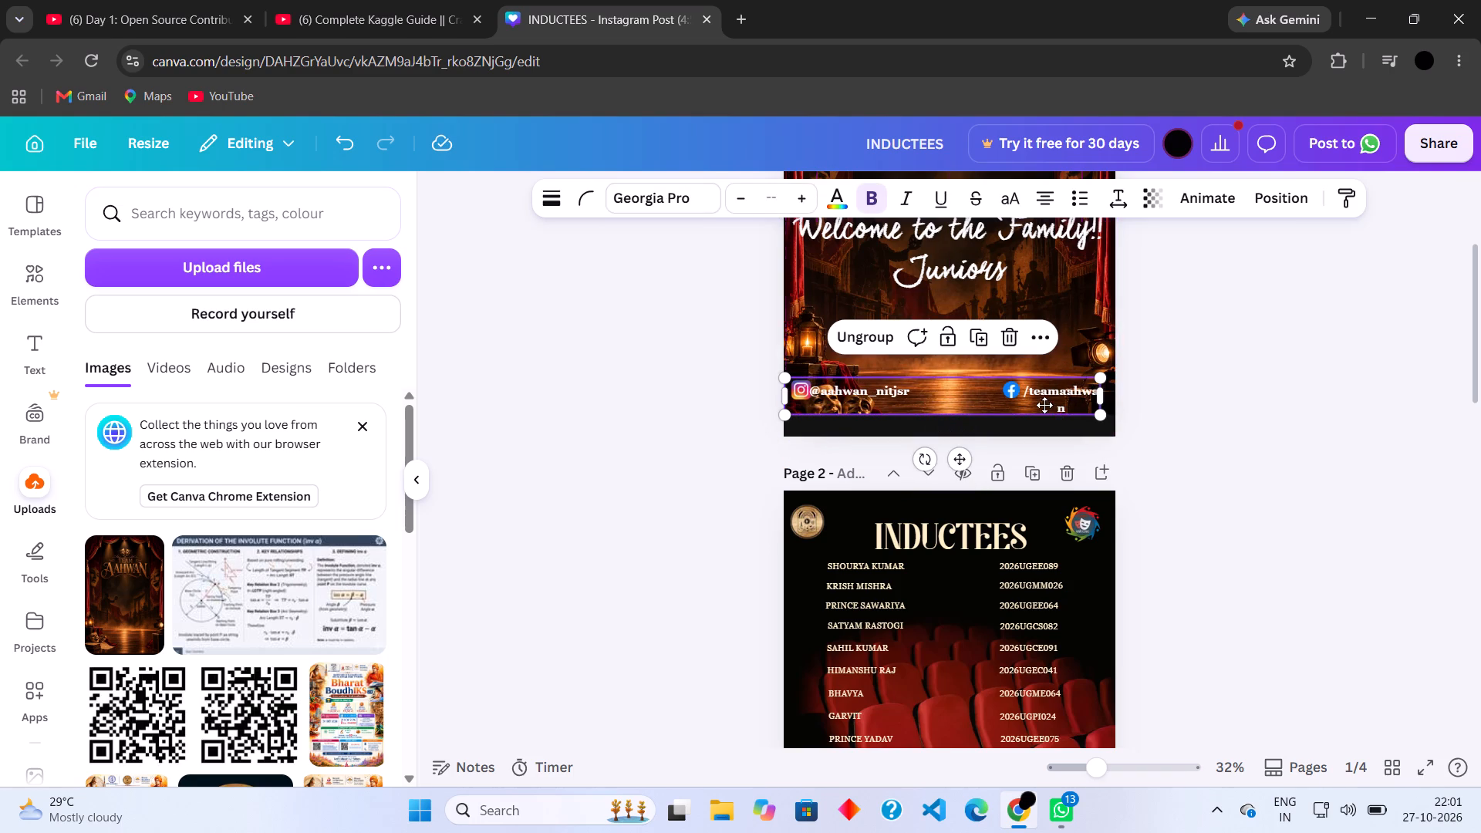
drag(1044, 405, 1047, 426)
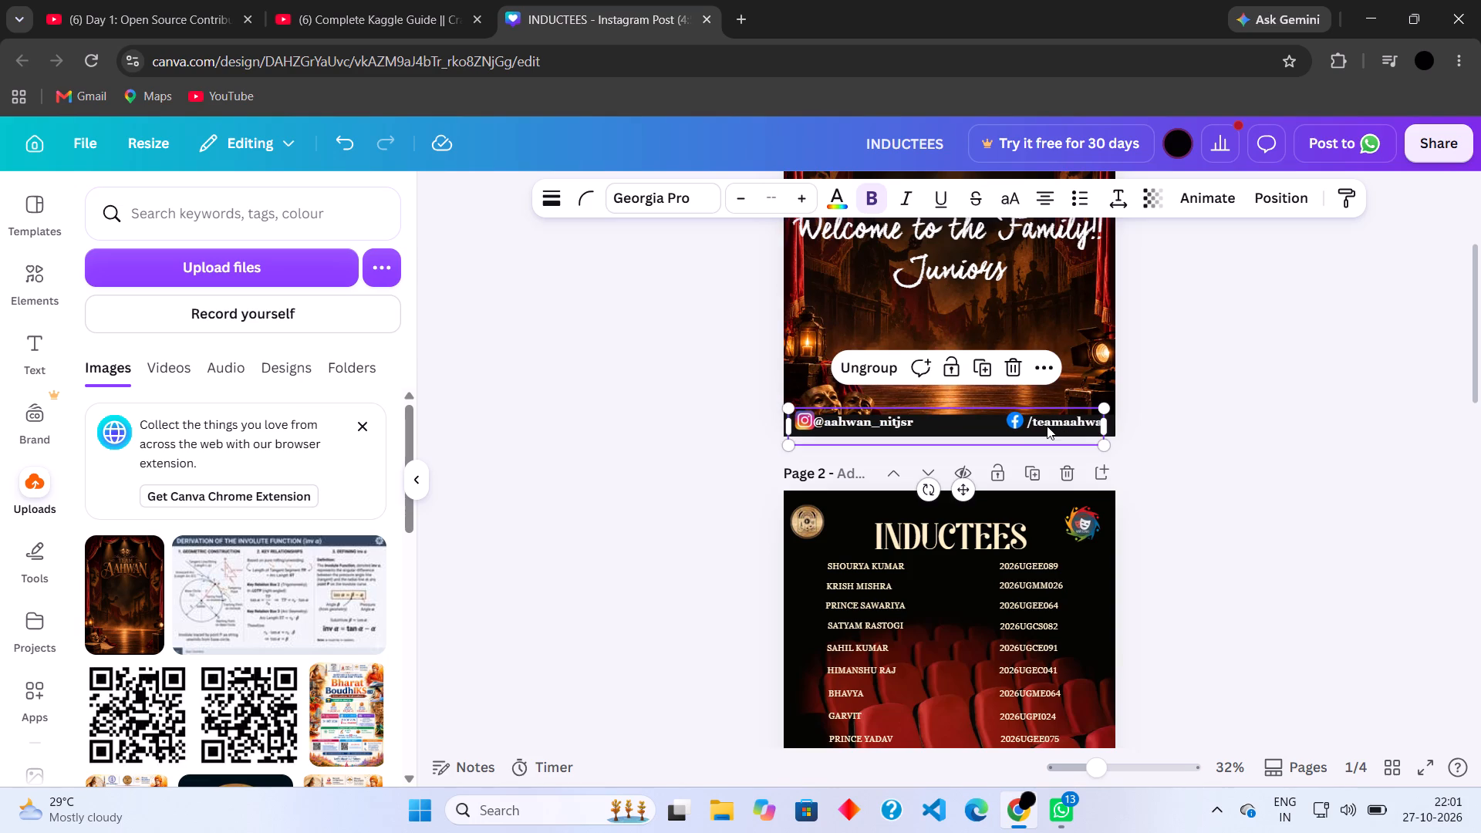
click(873, 372)
click(740, 443)
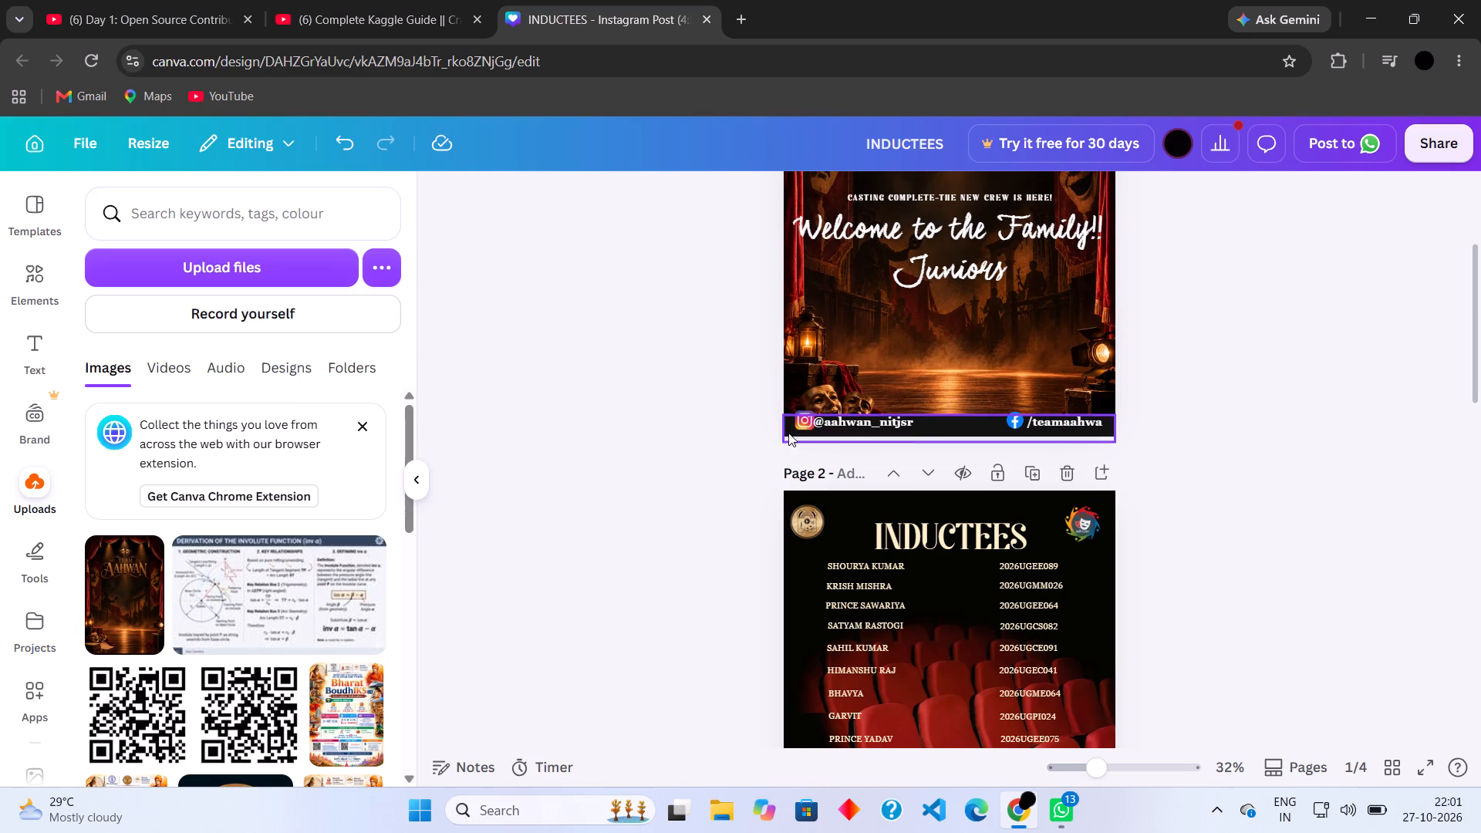
click(810, 420)
drag(842, 418, 851, 418)
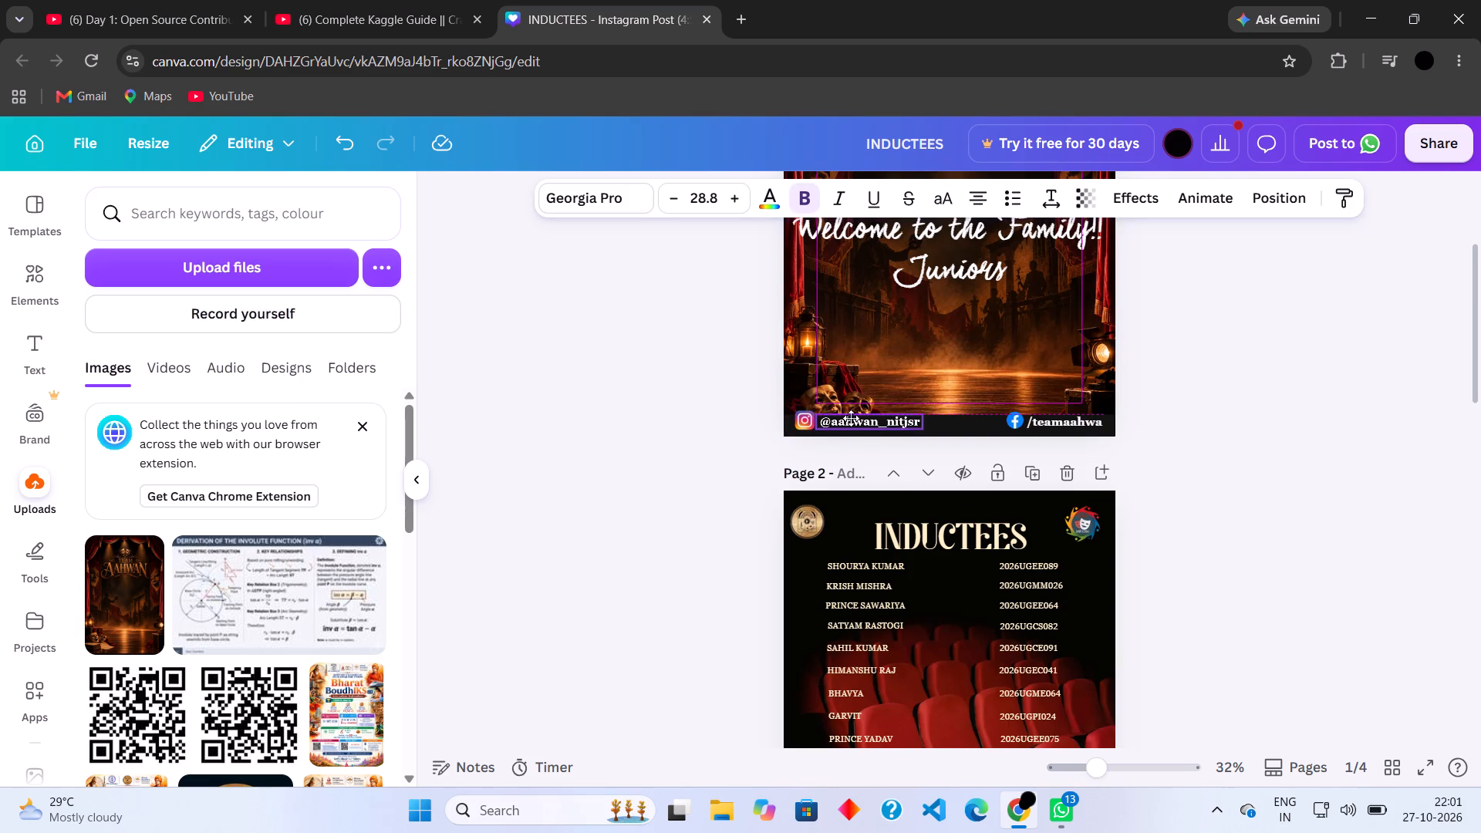
drag(851, 418, 852, 421)
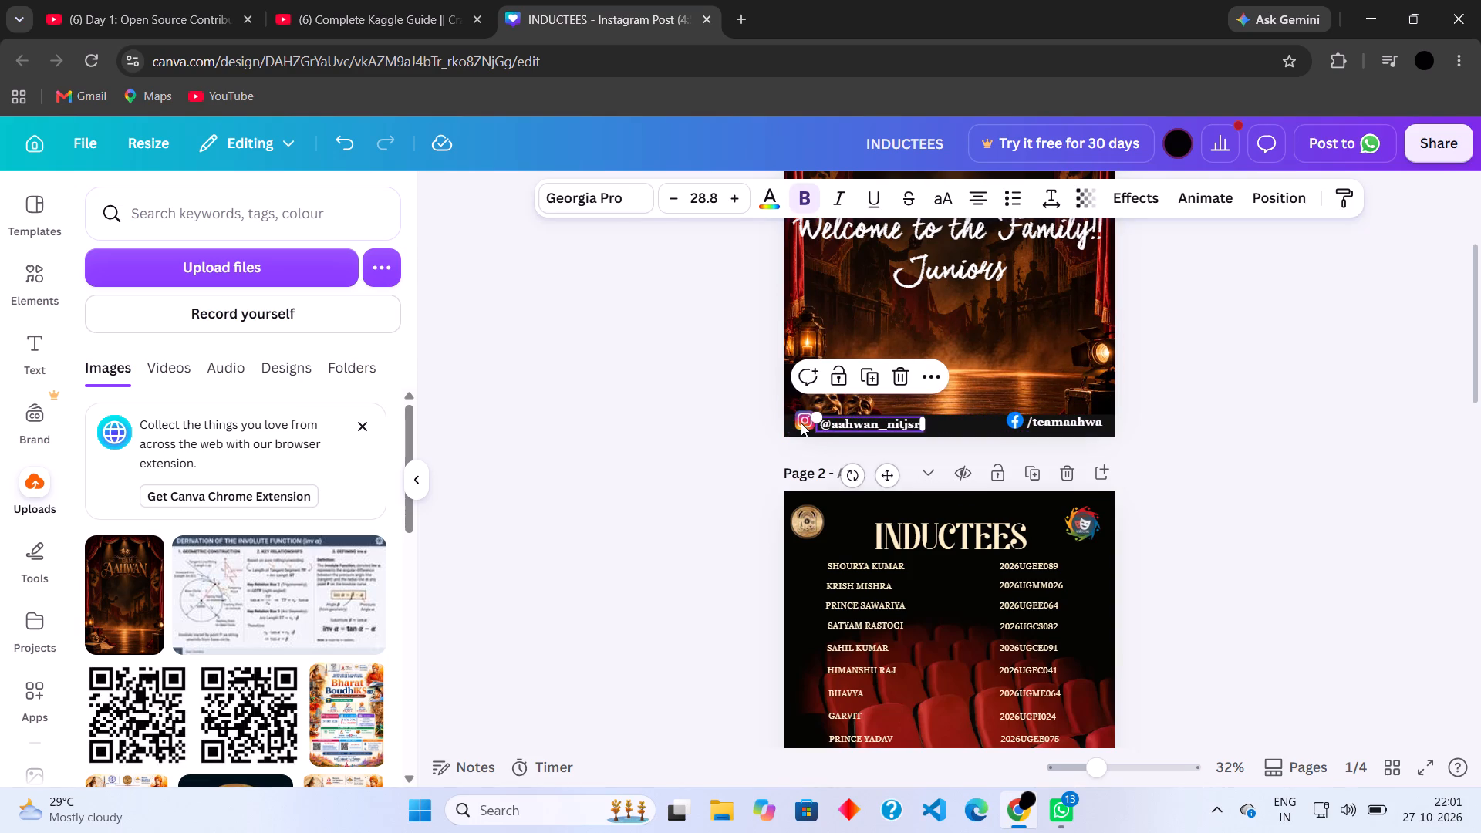
click(801, 423)
drag(814, 417, 805, 425)
click(813, 484)
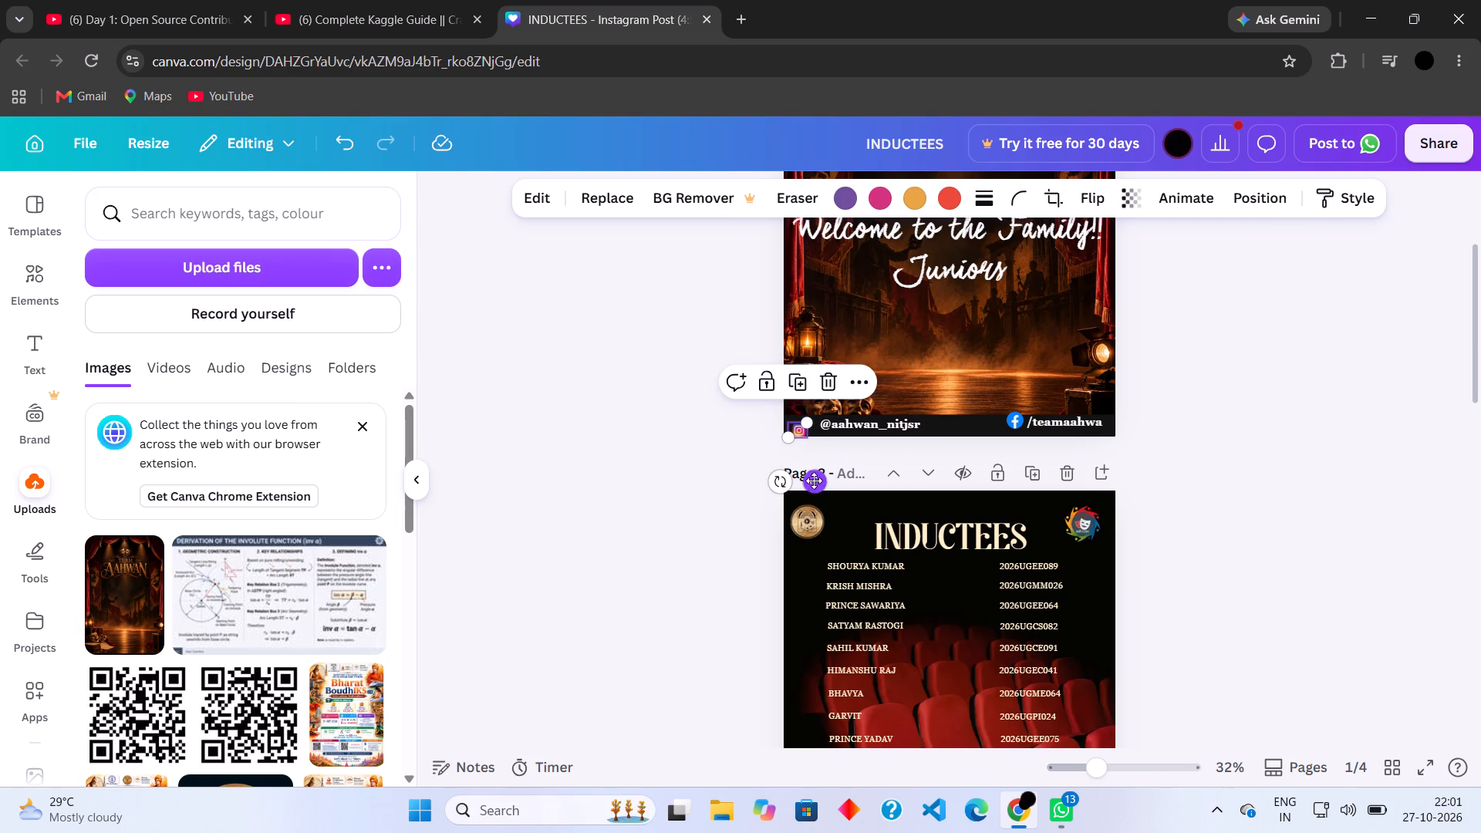
drag(886, 417, 879, 418)
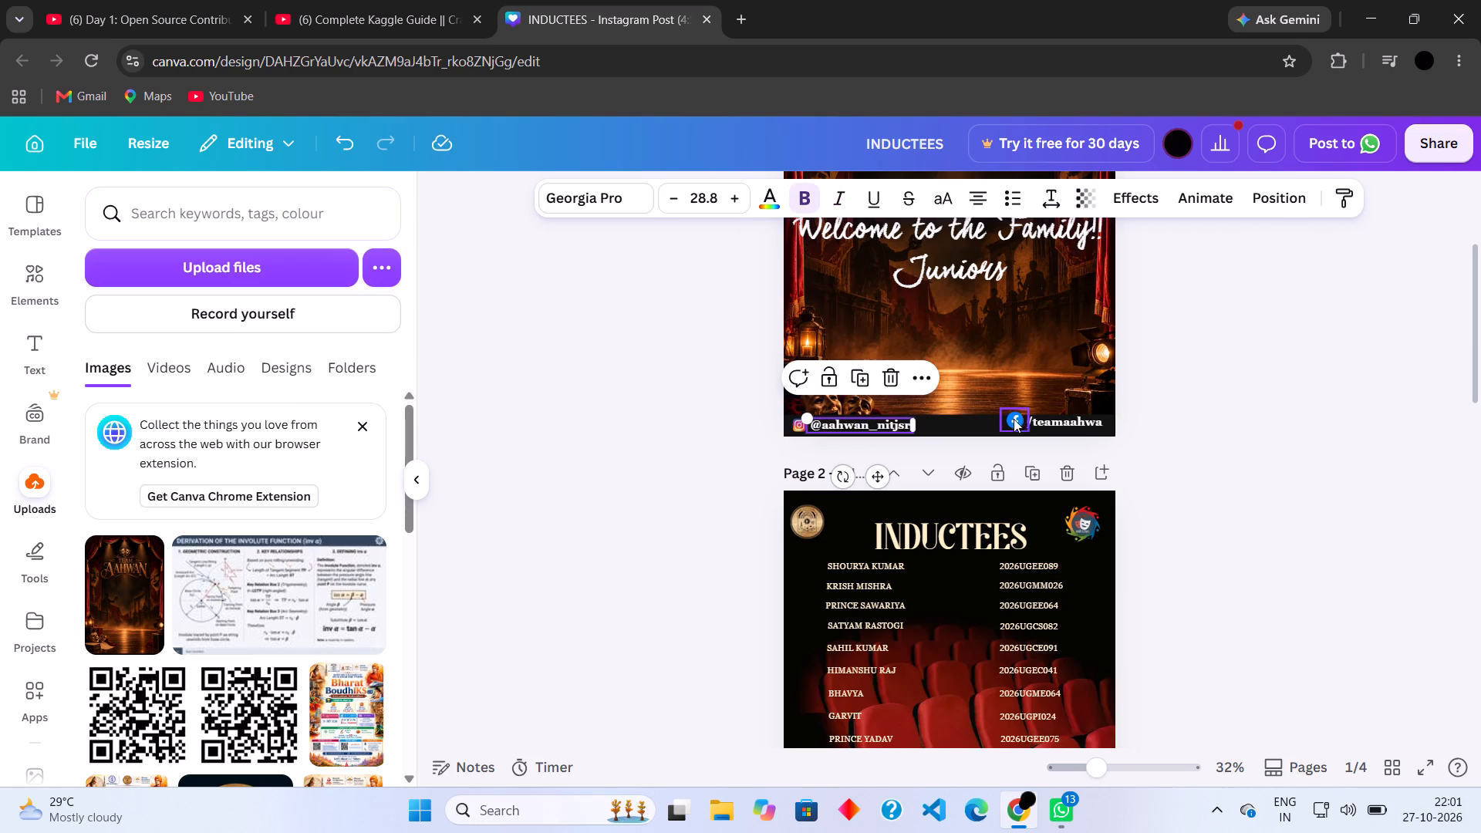
Shrink the Facebook icon, shift it and its handle inward on page 1's footer, and widen the text box to fit /teamaahwan on one line.
click(1020, 419)
drag(1026, 410, 1020, 420)
drag(1027, 481, 1014, 482)
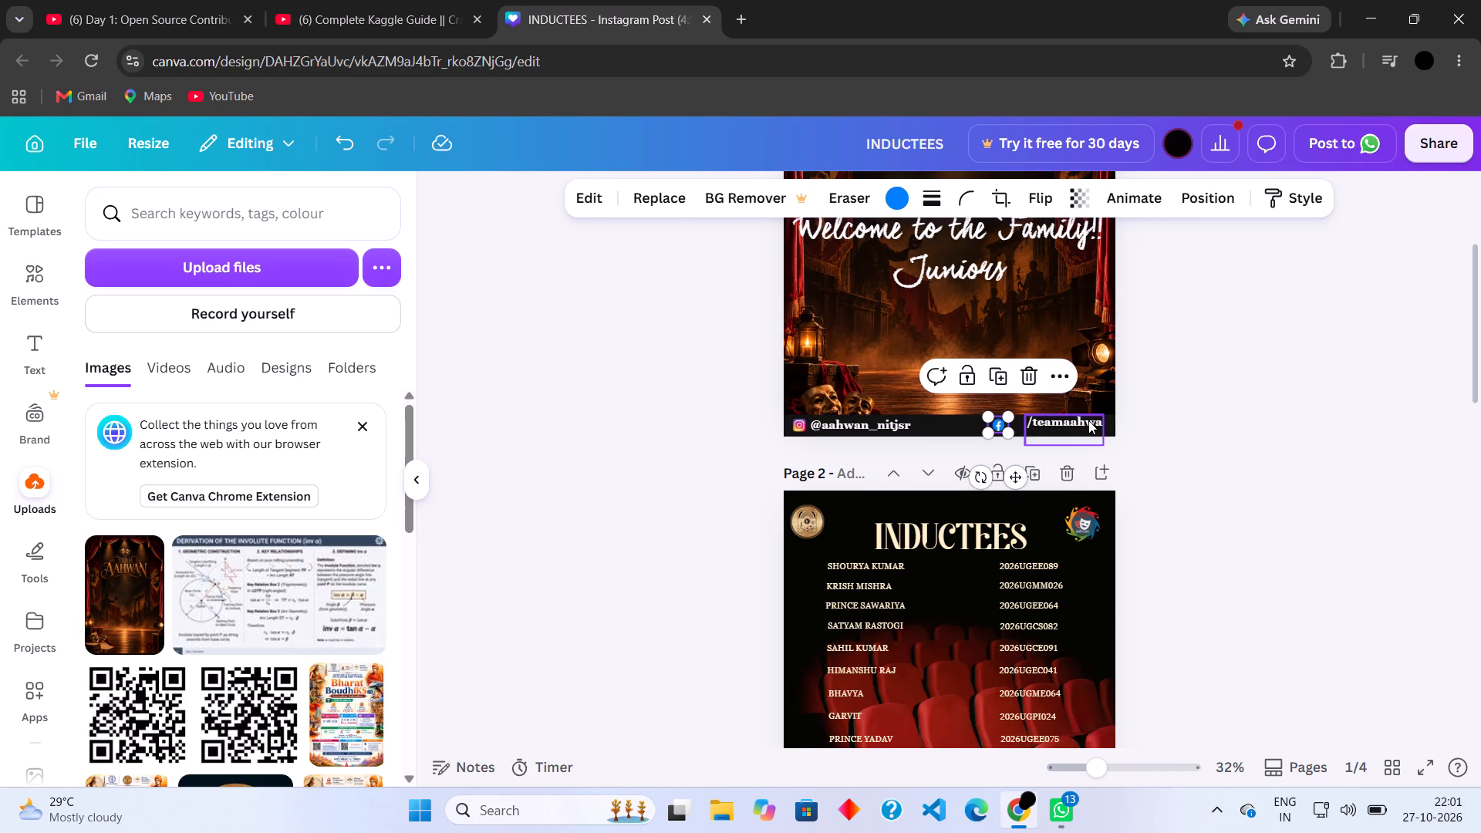
click(1088, 420)
drag(1088, 420, 1074, 424)
click(1088, 432)
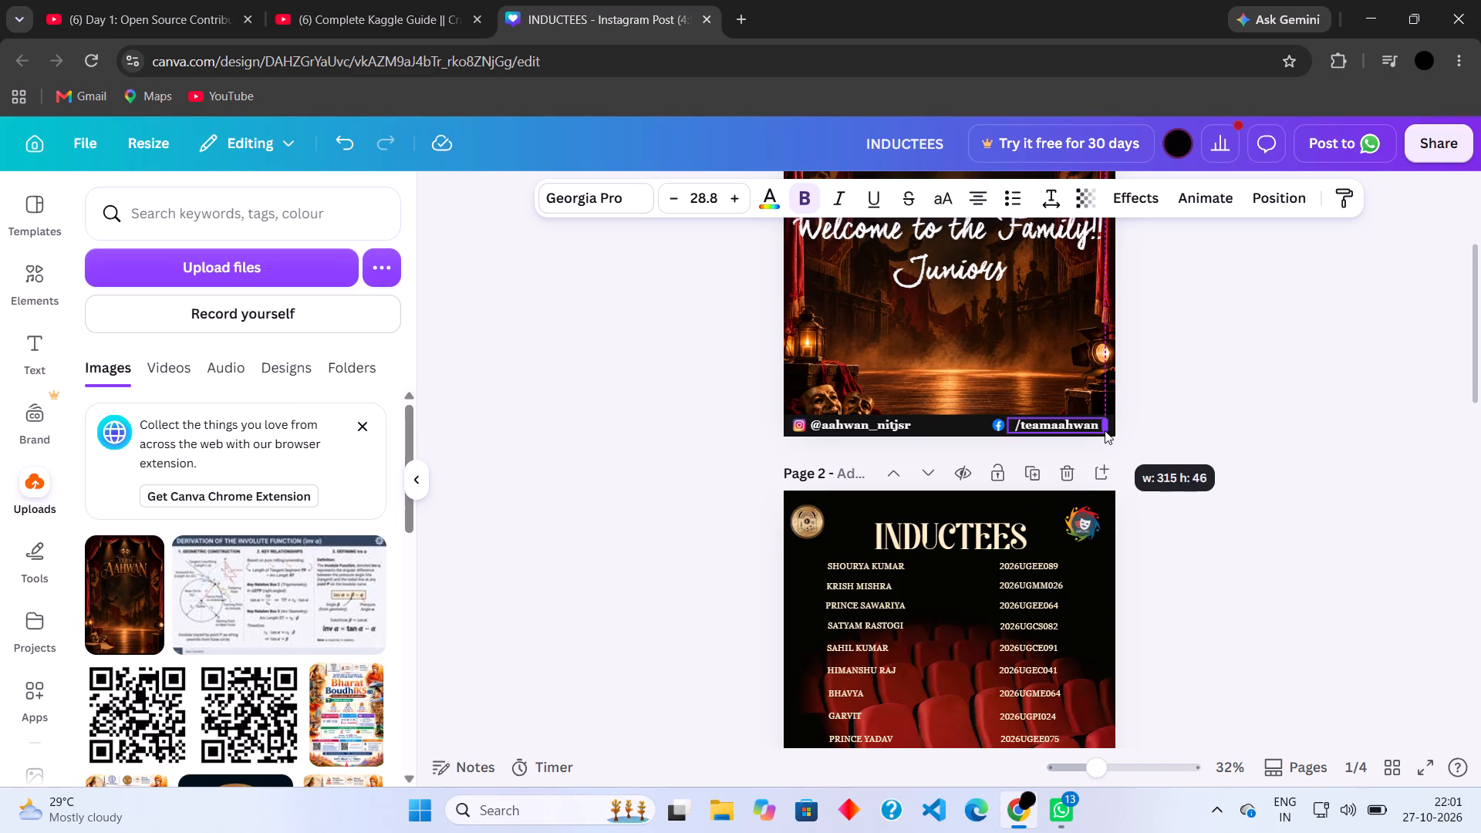
click(1172, 421)
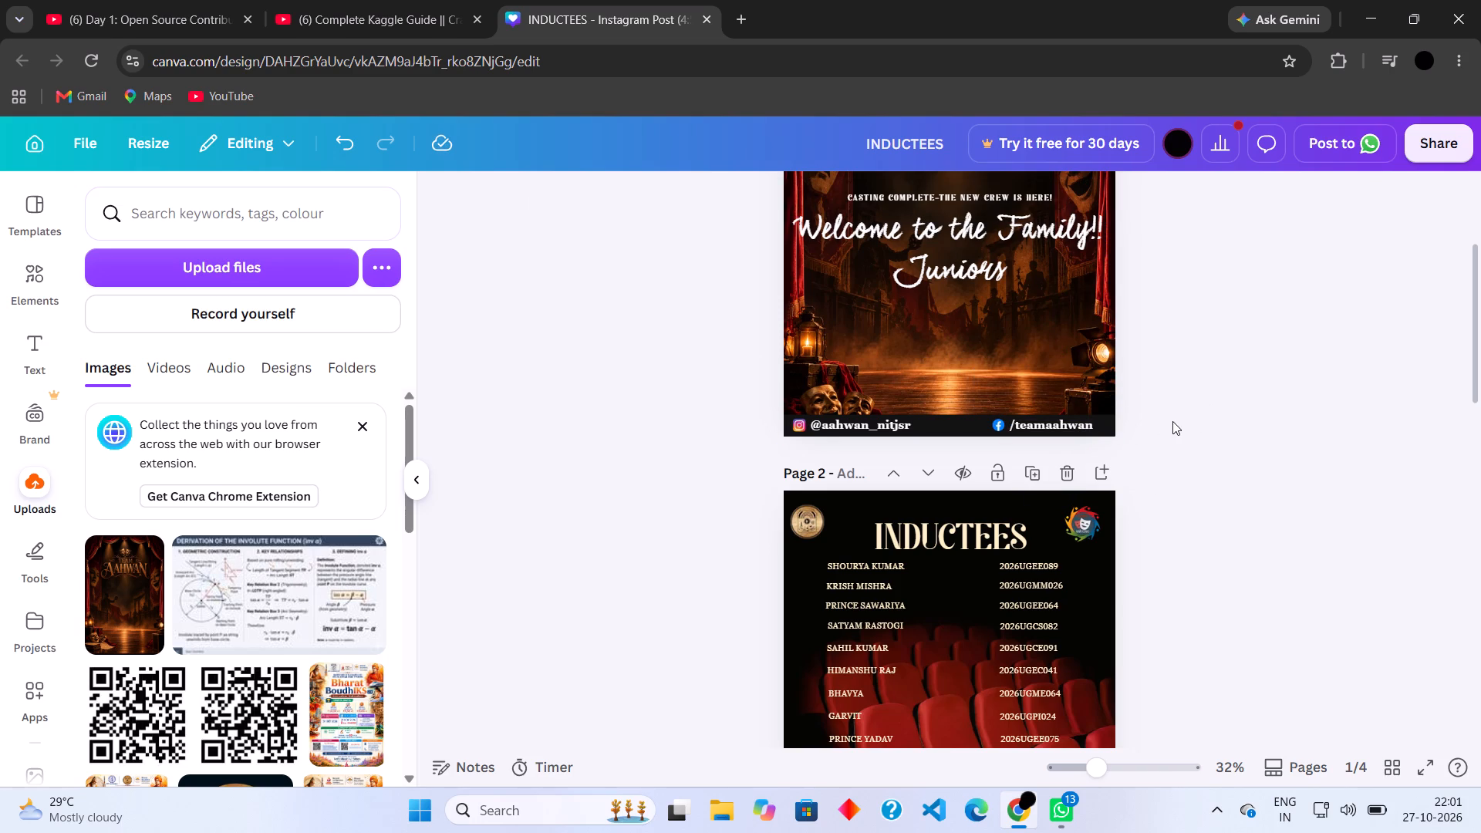
scroll(1172, 421, up, 2)
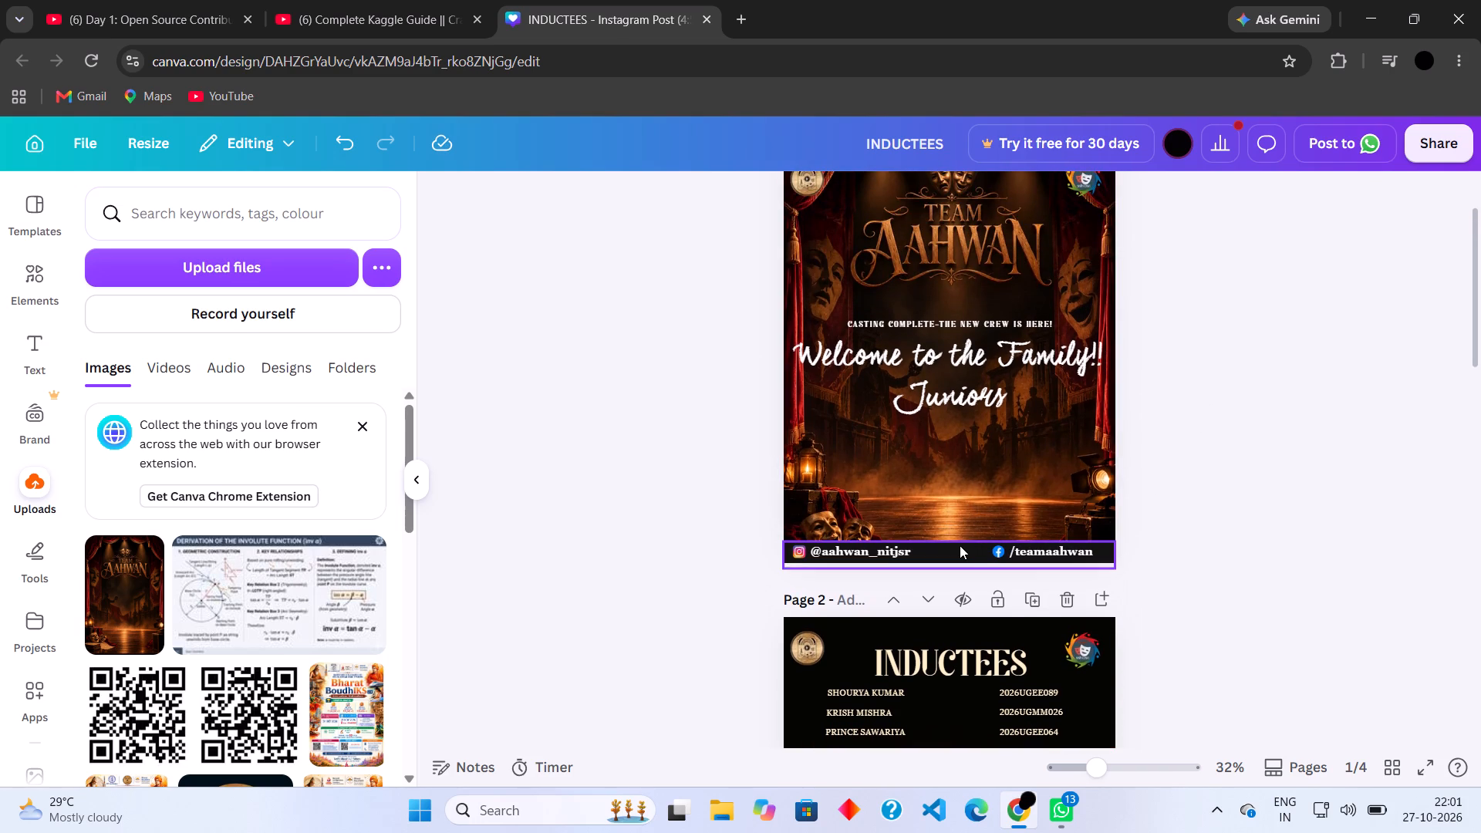
Copy the dark footer bar from page 1 onto page 2 and move it up over the INDUCTEES heading.
click(953, 551)
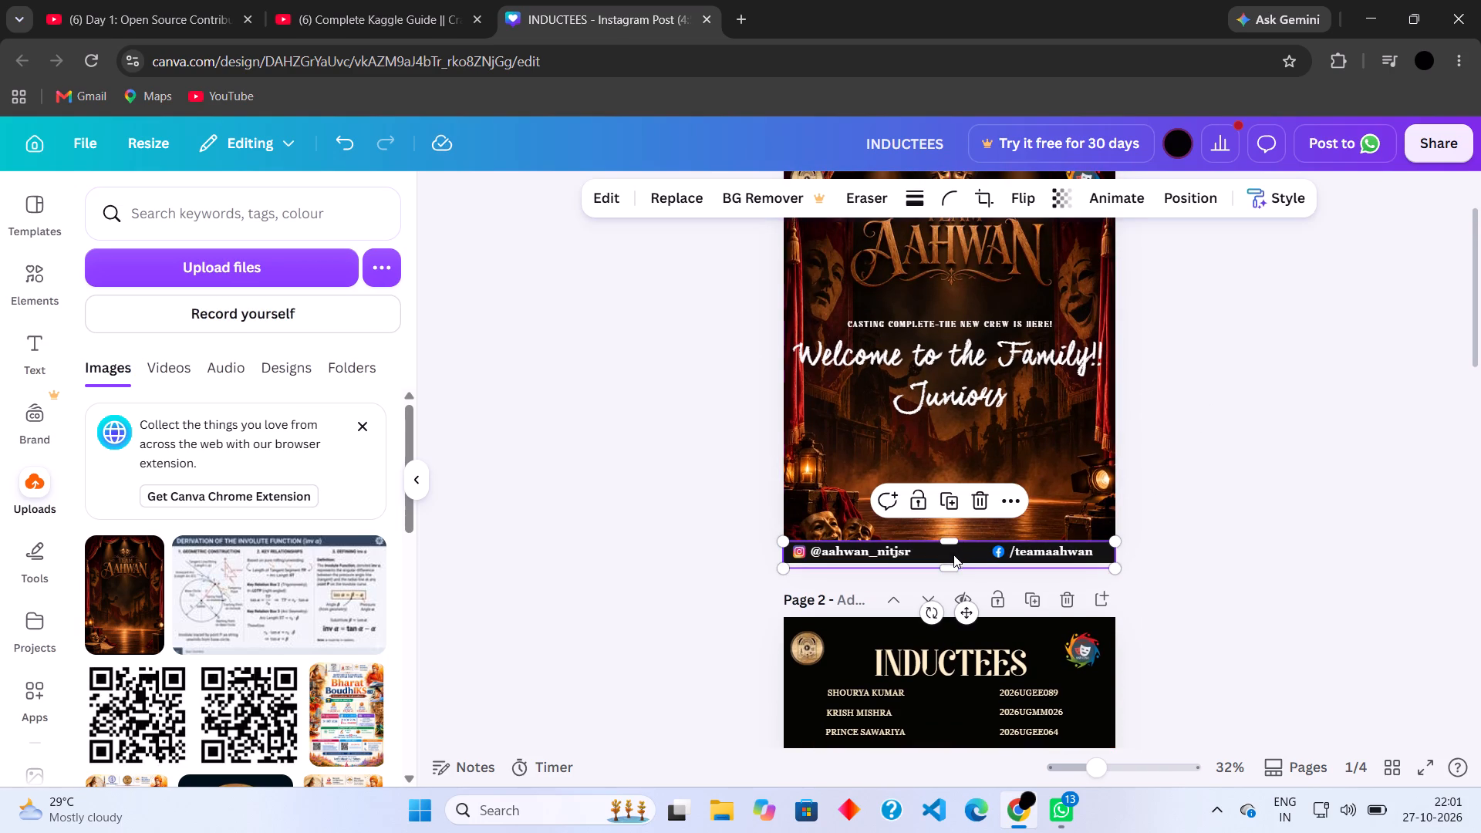
click(1108, 488)
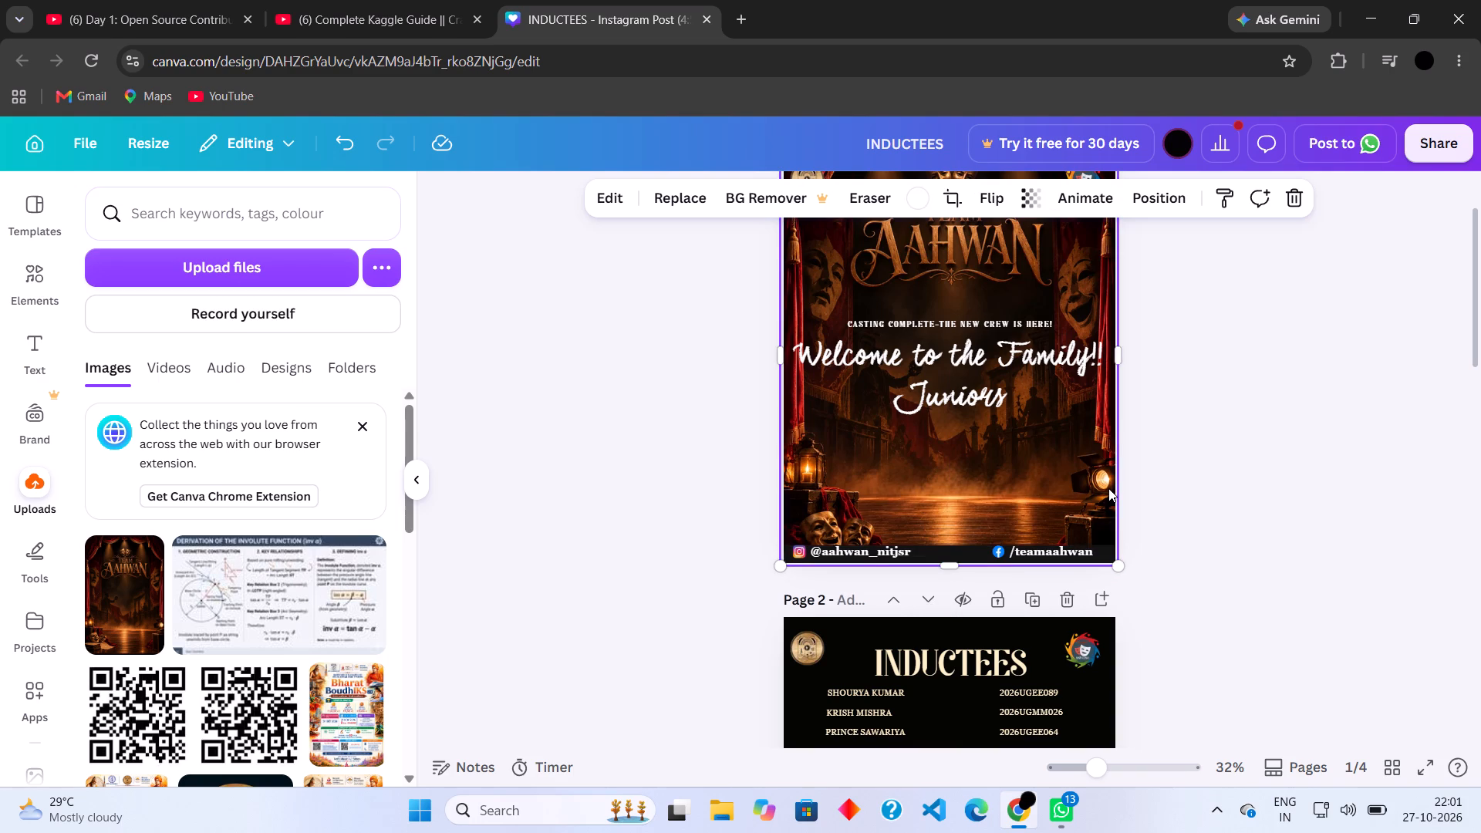
scroll(1245, 474, down, 5)
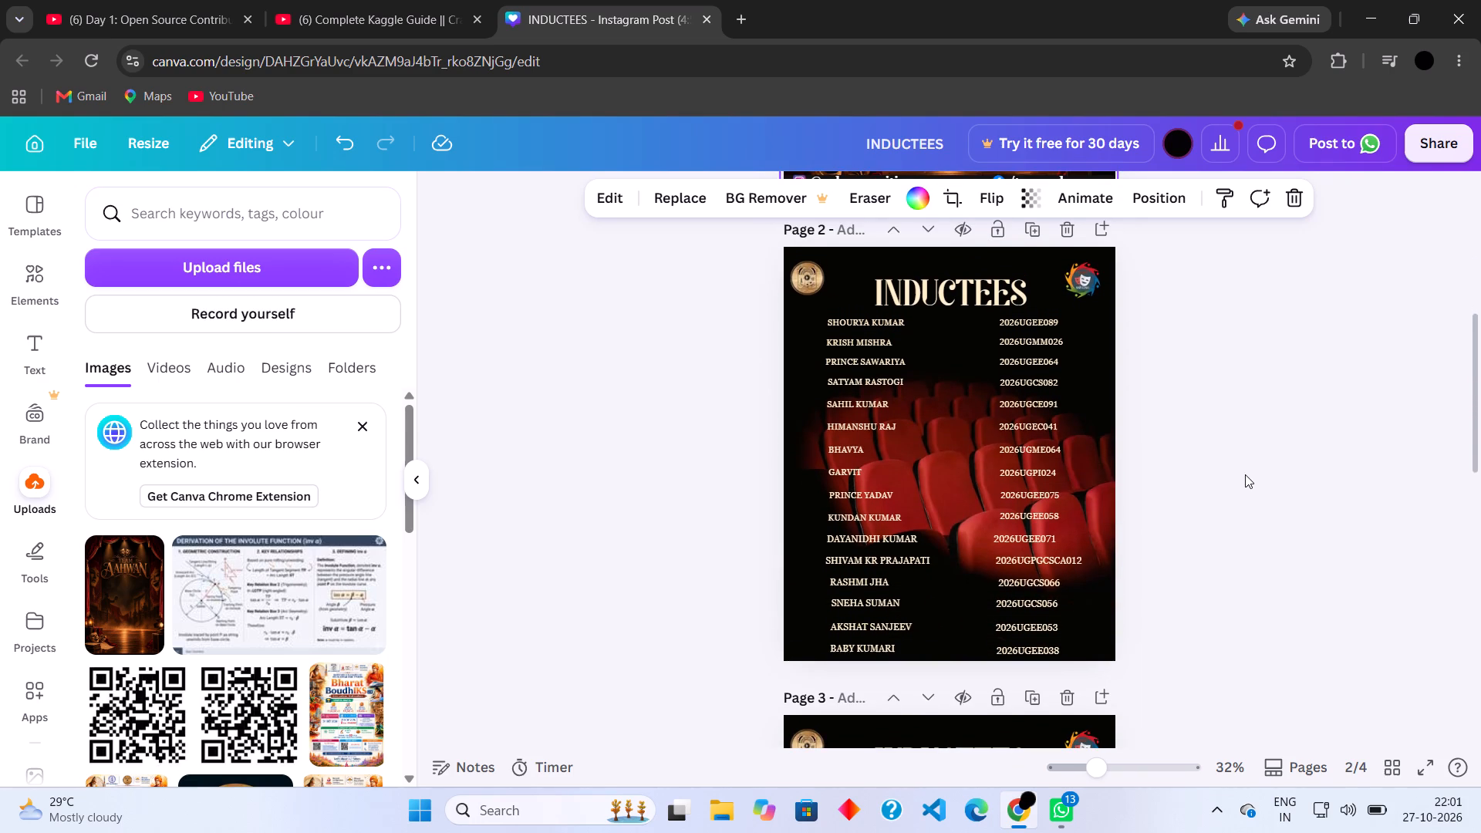
key(ctrl+v)
drag(1054, 650, 1050, 632)
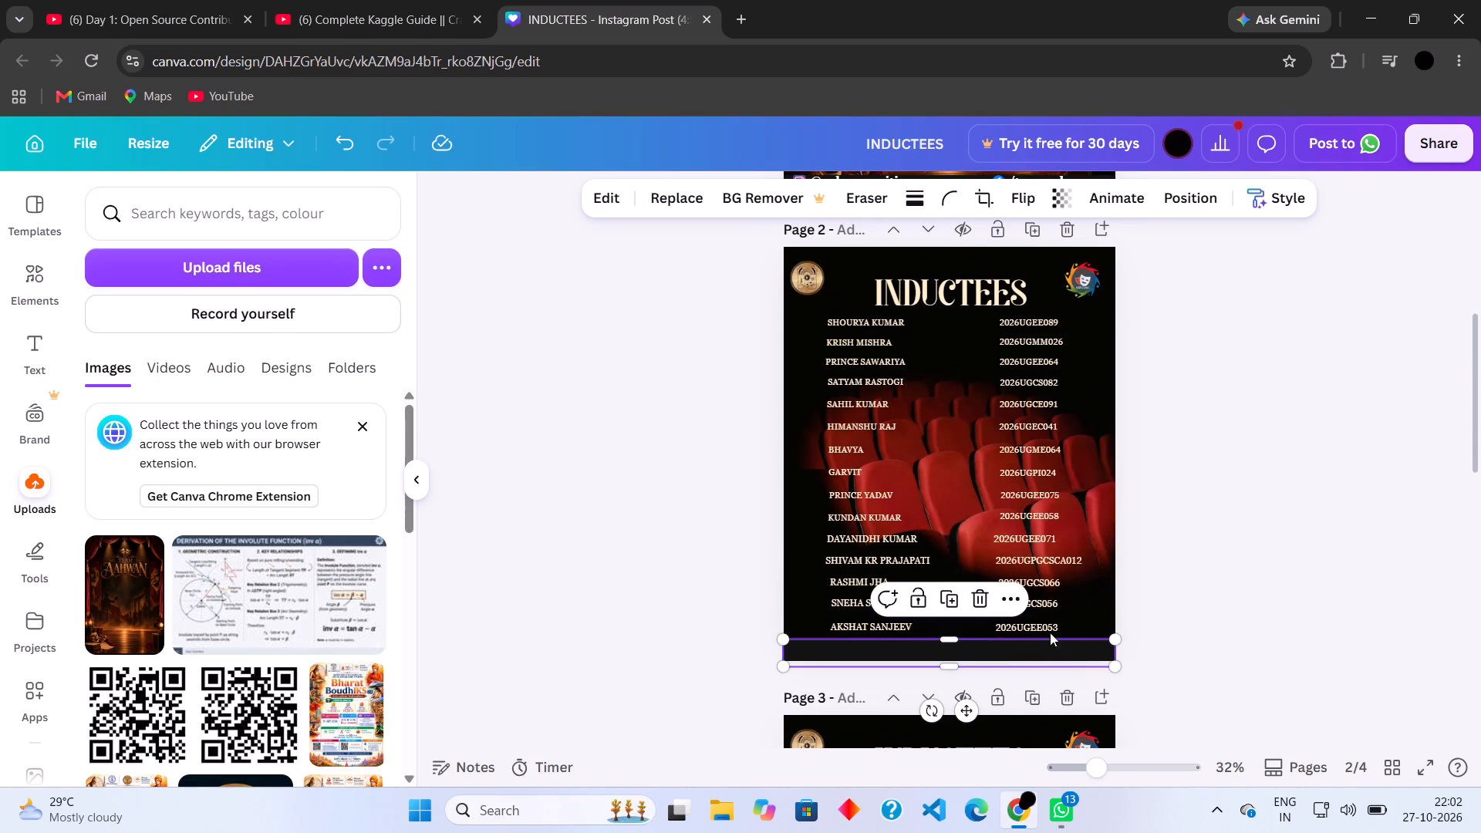
drag(1050, 632, 1051, 278)
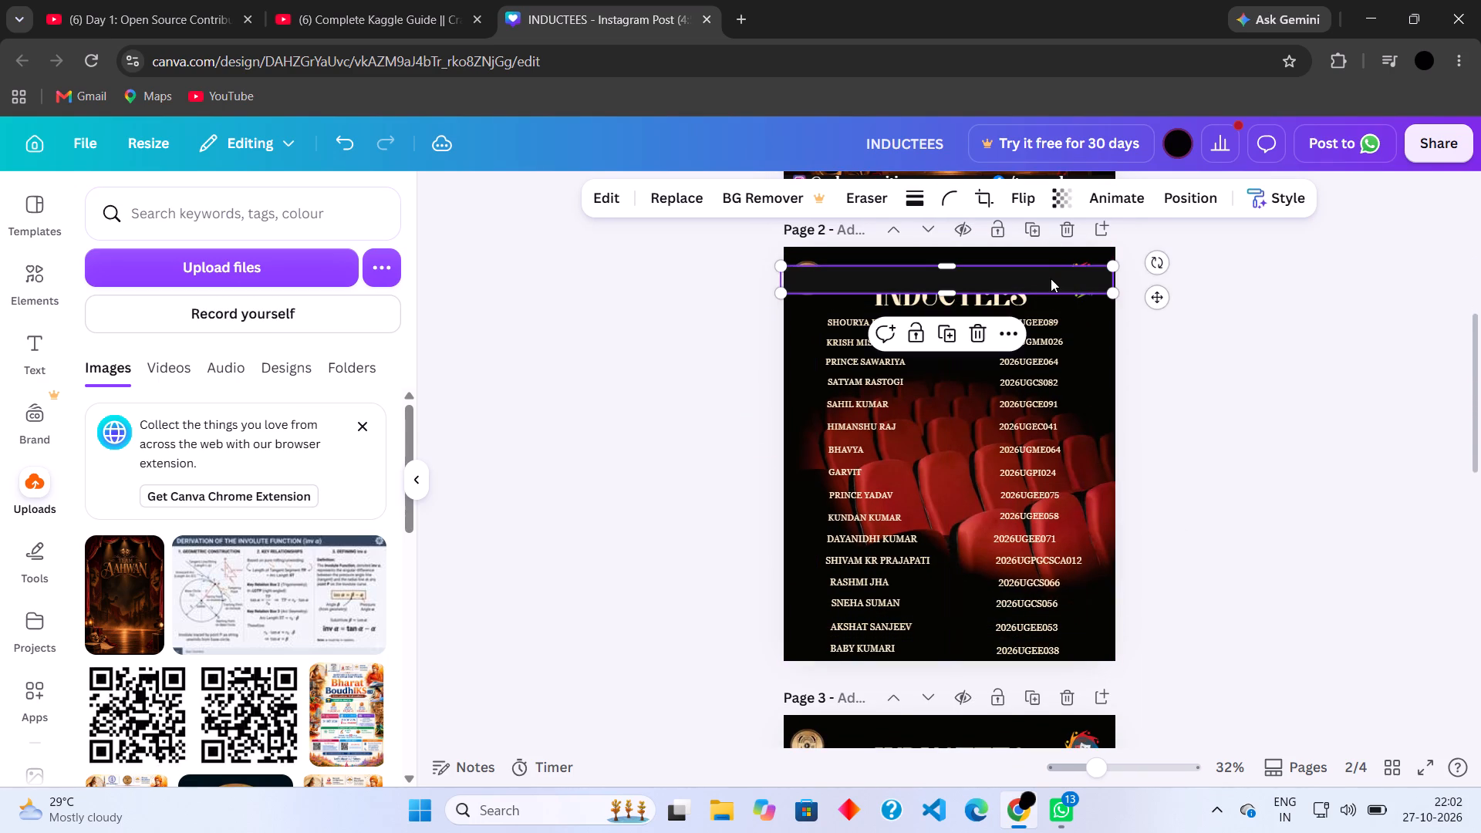
Reorder page 2's layers so the dark bar sits directly above the red-seats background, behind the text and logos.
click(1000, 332)
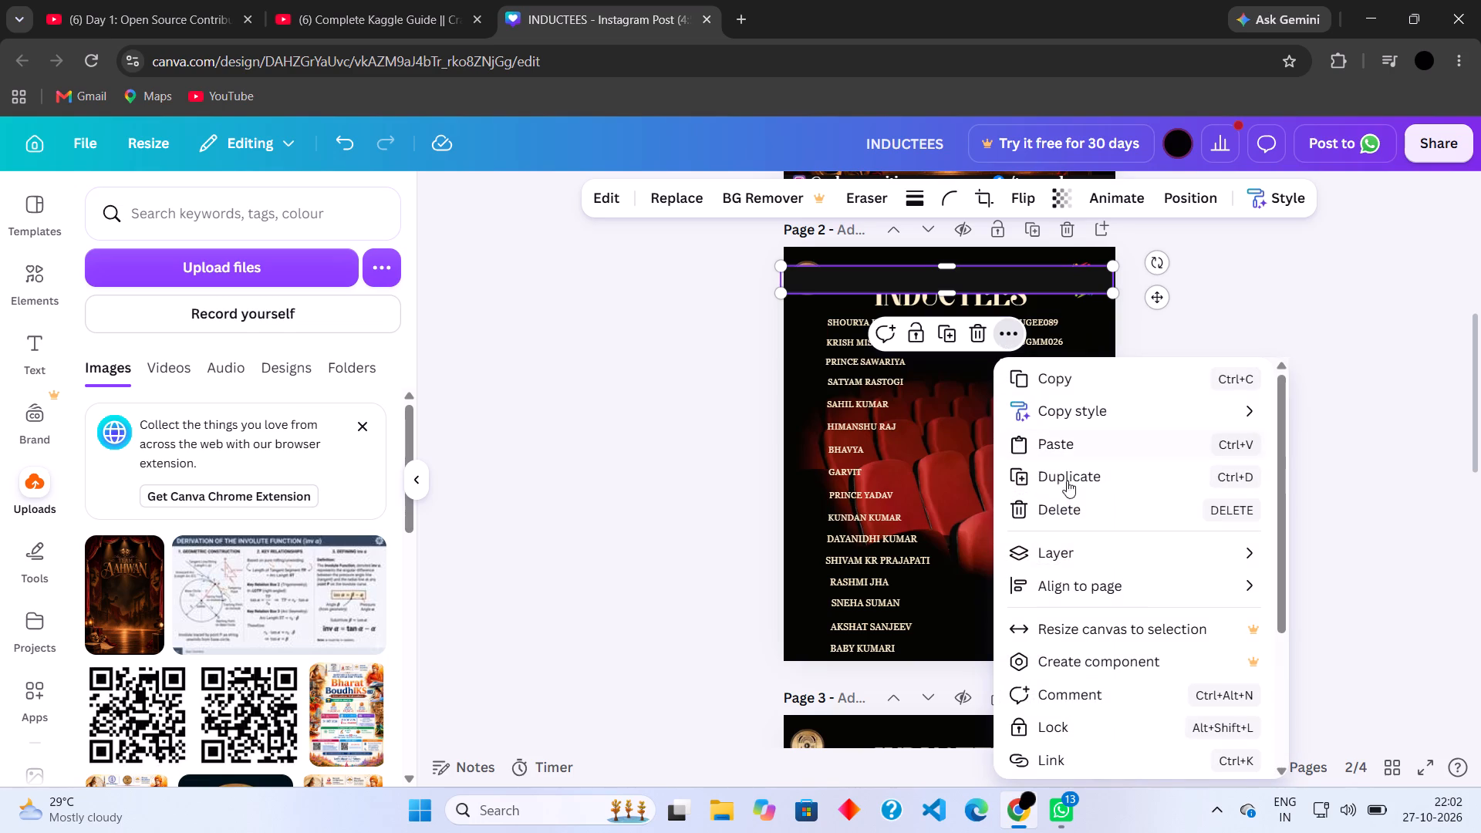
click(1105, 550)
click(1074, 551)
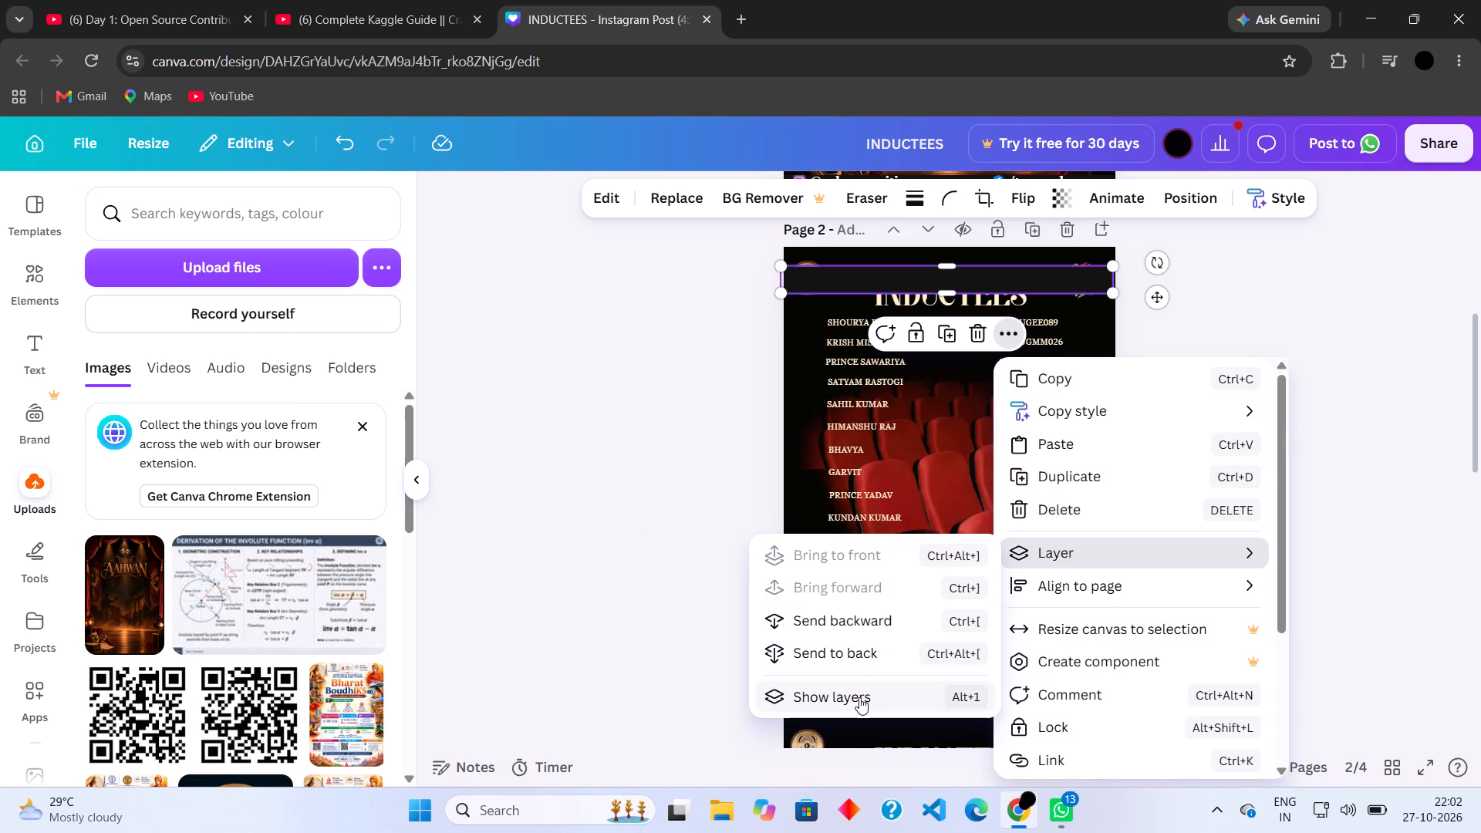
click(859, 697)
drag(212, 369, 276, 814)
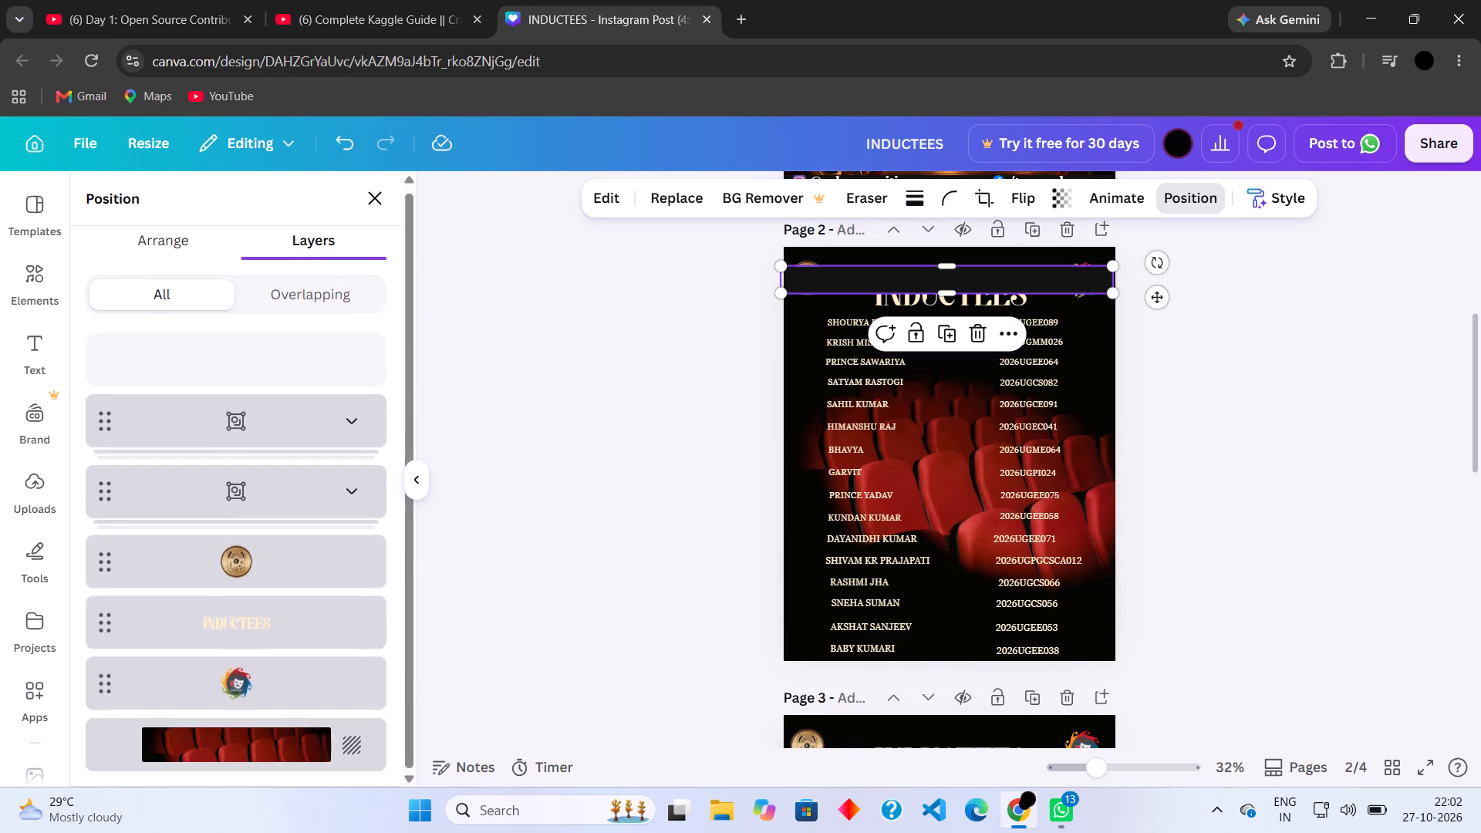
drag(276, 814, 222, 779)
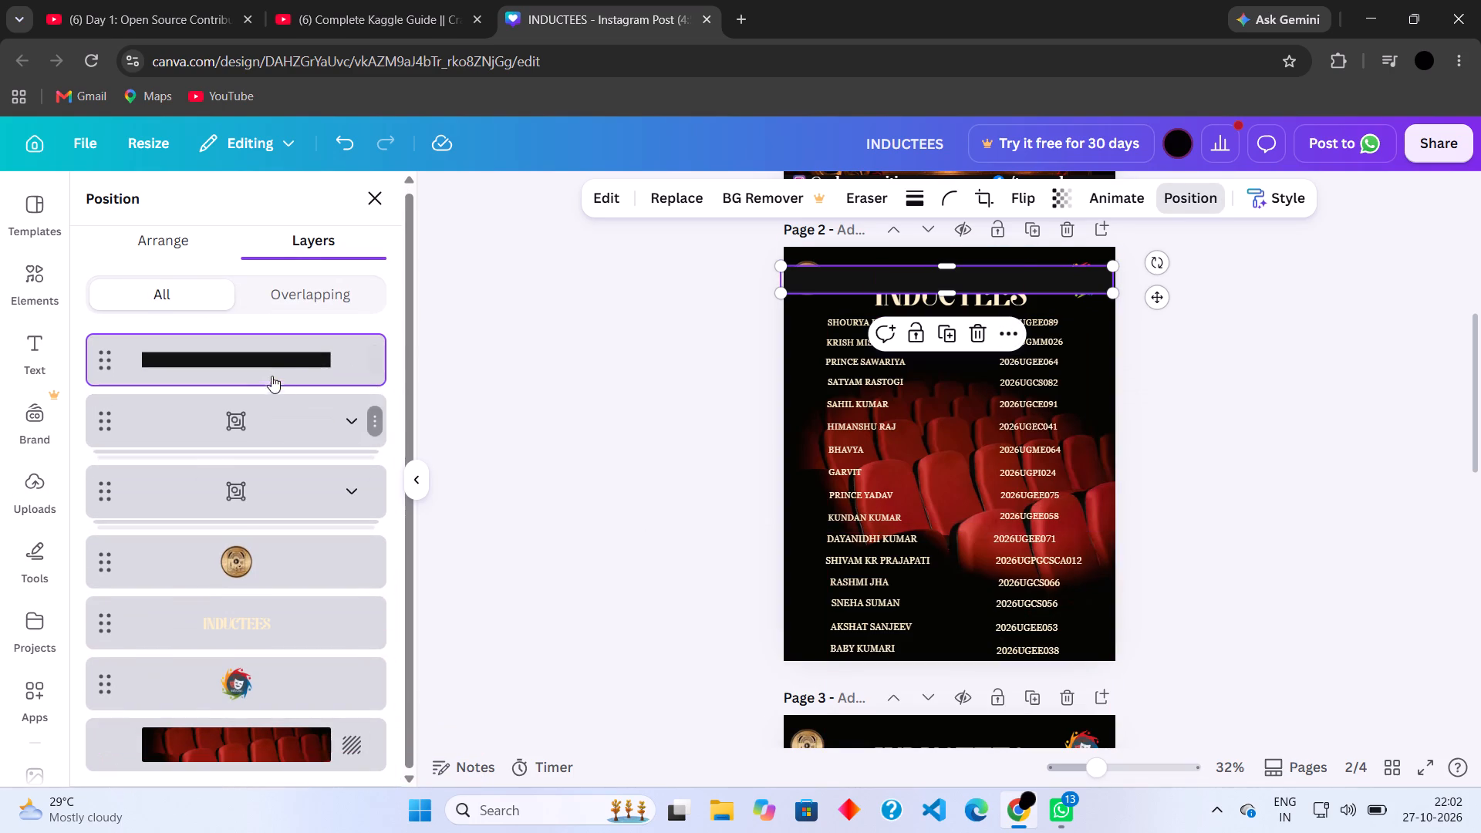
drag(288, 357, 290, 703)
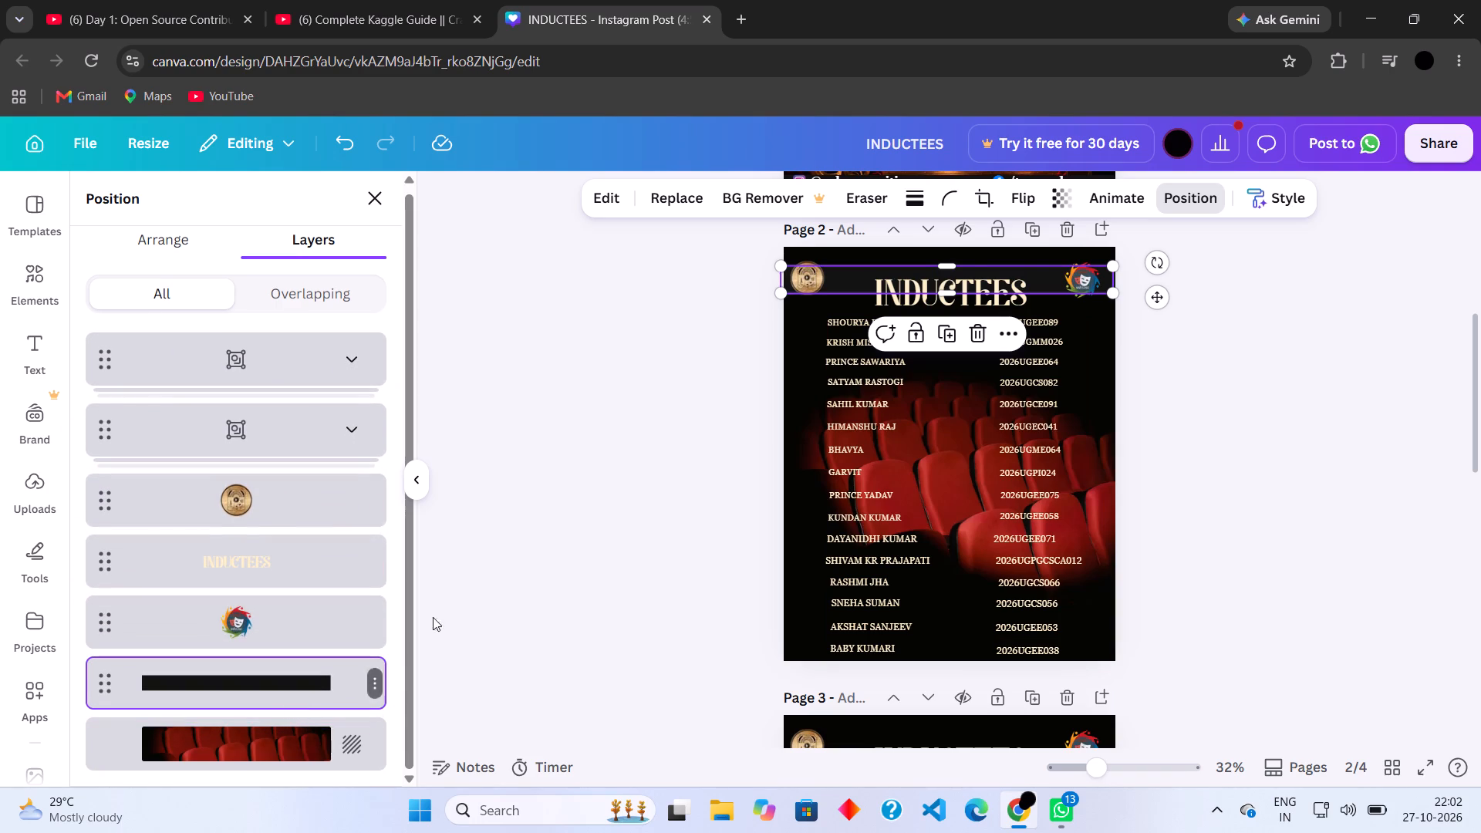
Move the dark bar to page 2's top edge and stretch it down to cover the whole page.
drag(1047, 281, 1048, 265)
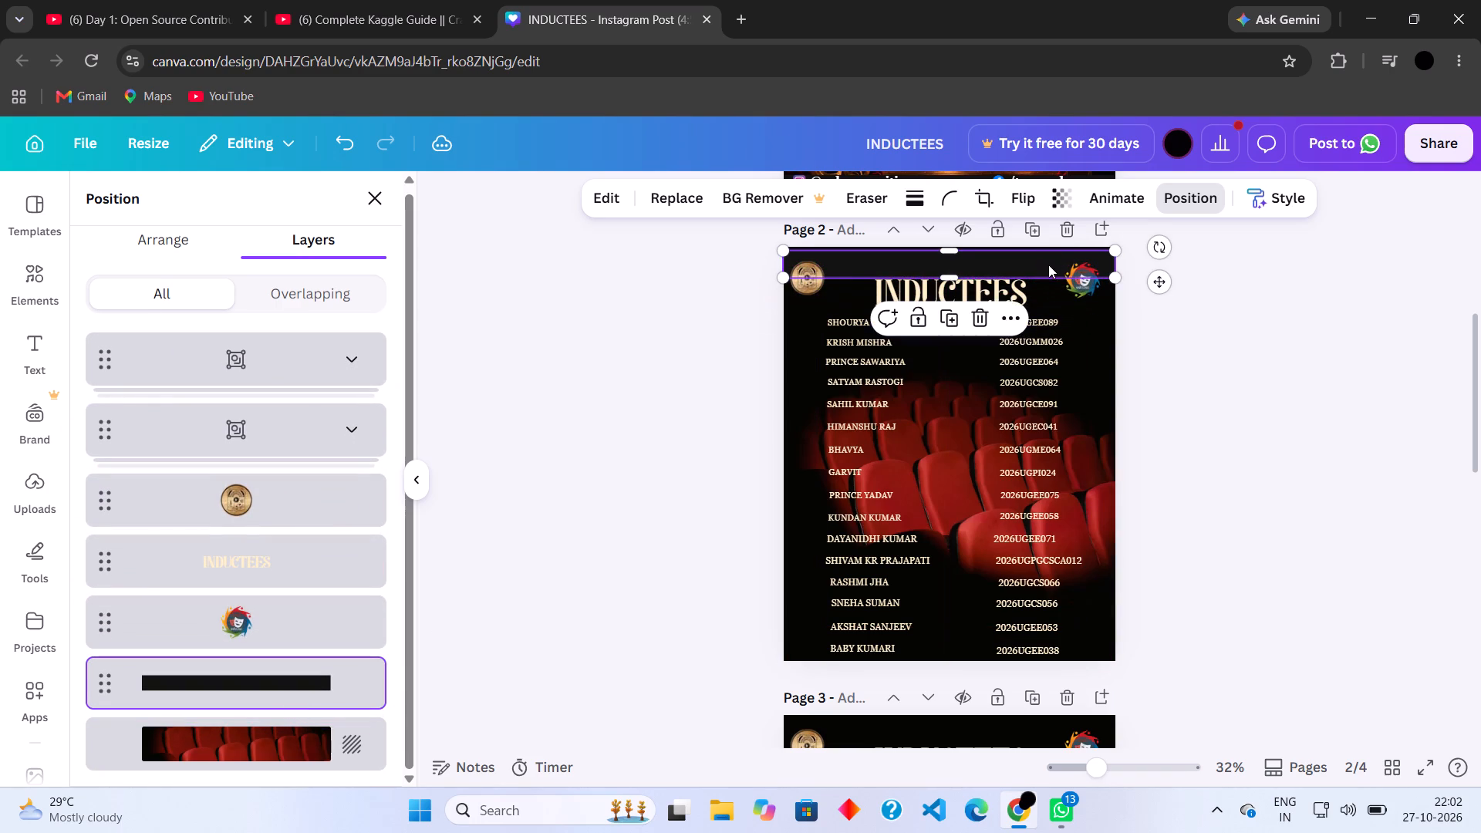
drag(956, 278, 997, 646)
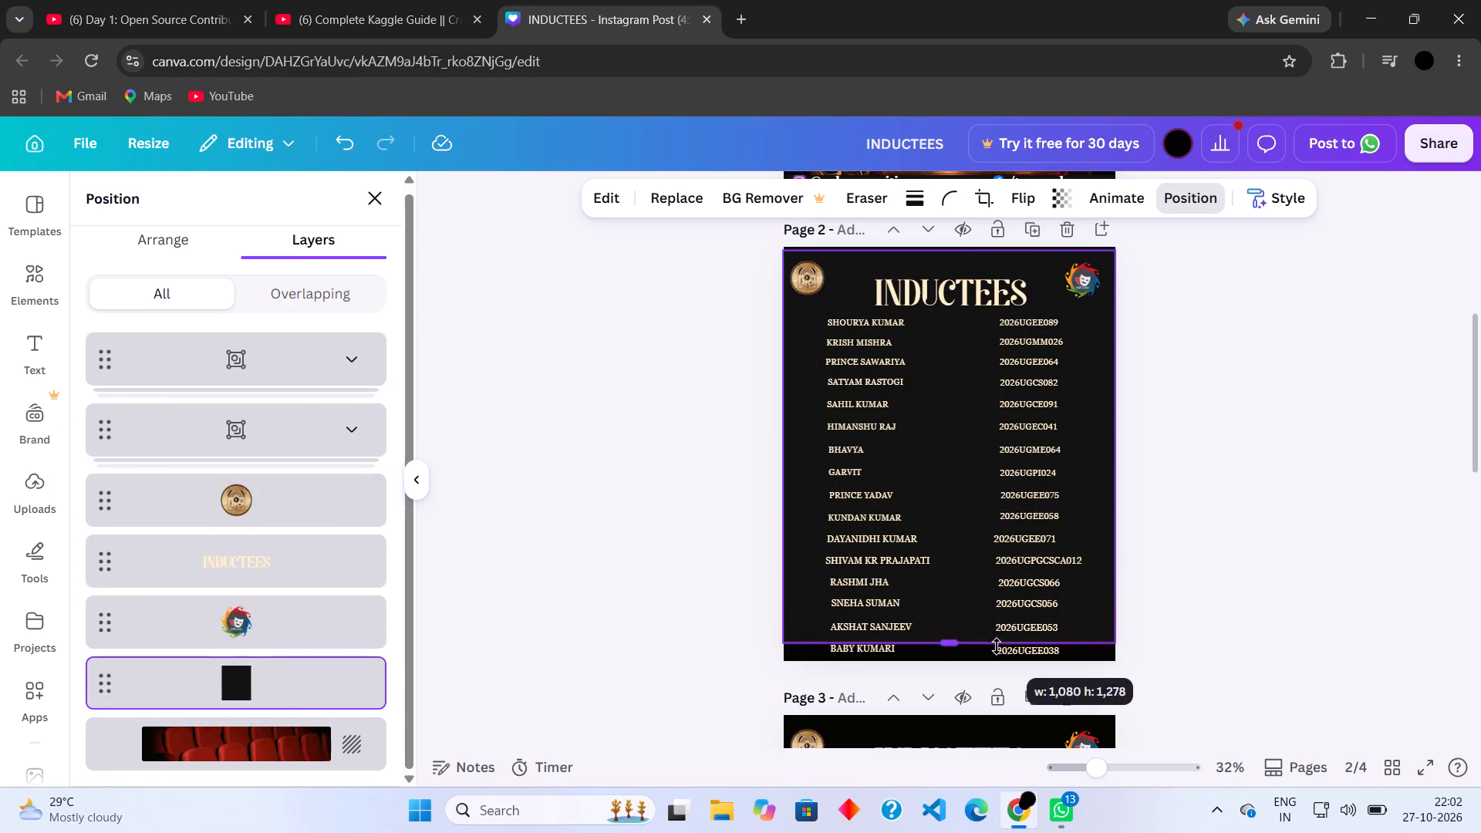
drag(997, 646, 998, 659)
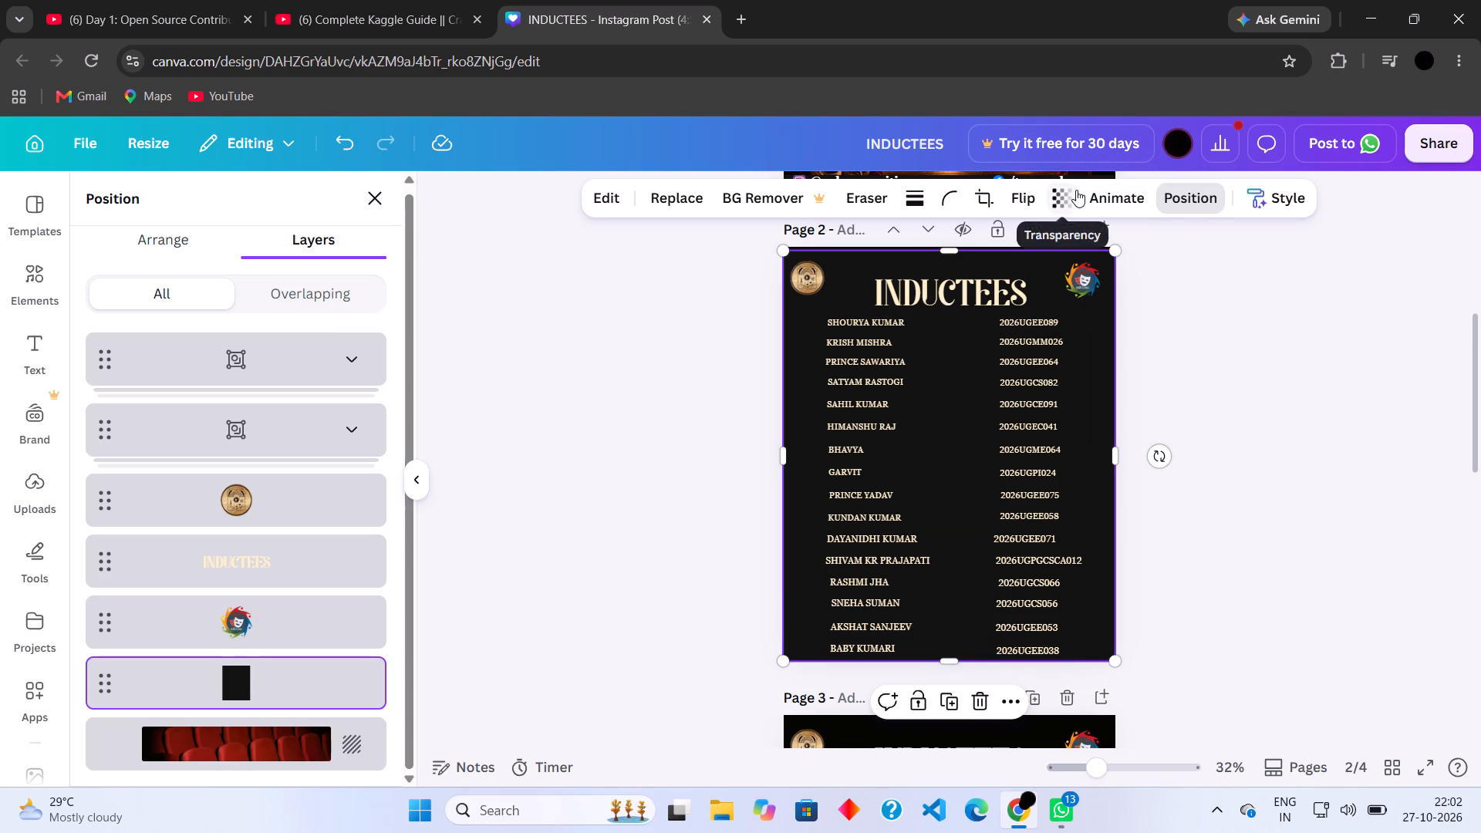
Set the transparency of page 2's full-page dark overlay to 45.
click(1066, 195)
click(1068, 267)
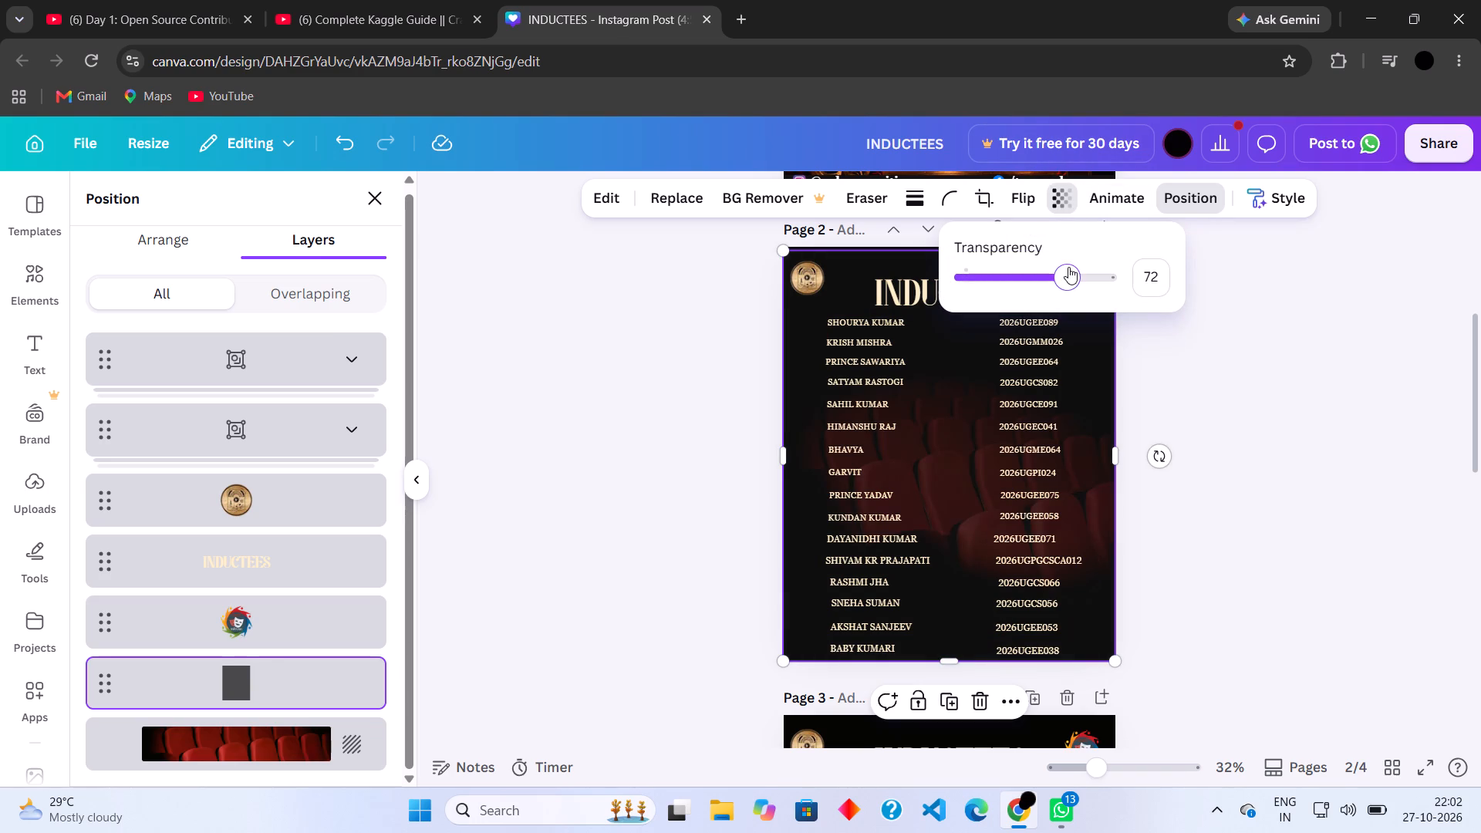
drag(1068, 267, 1007, 276)
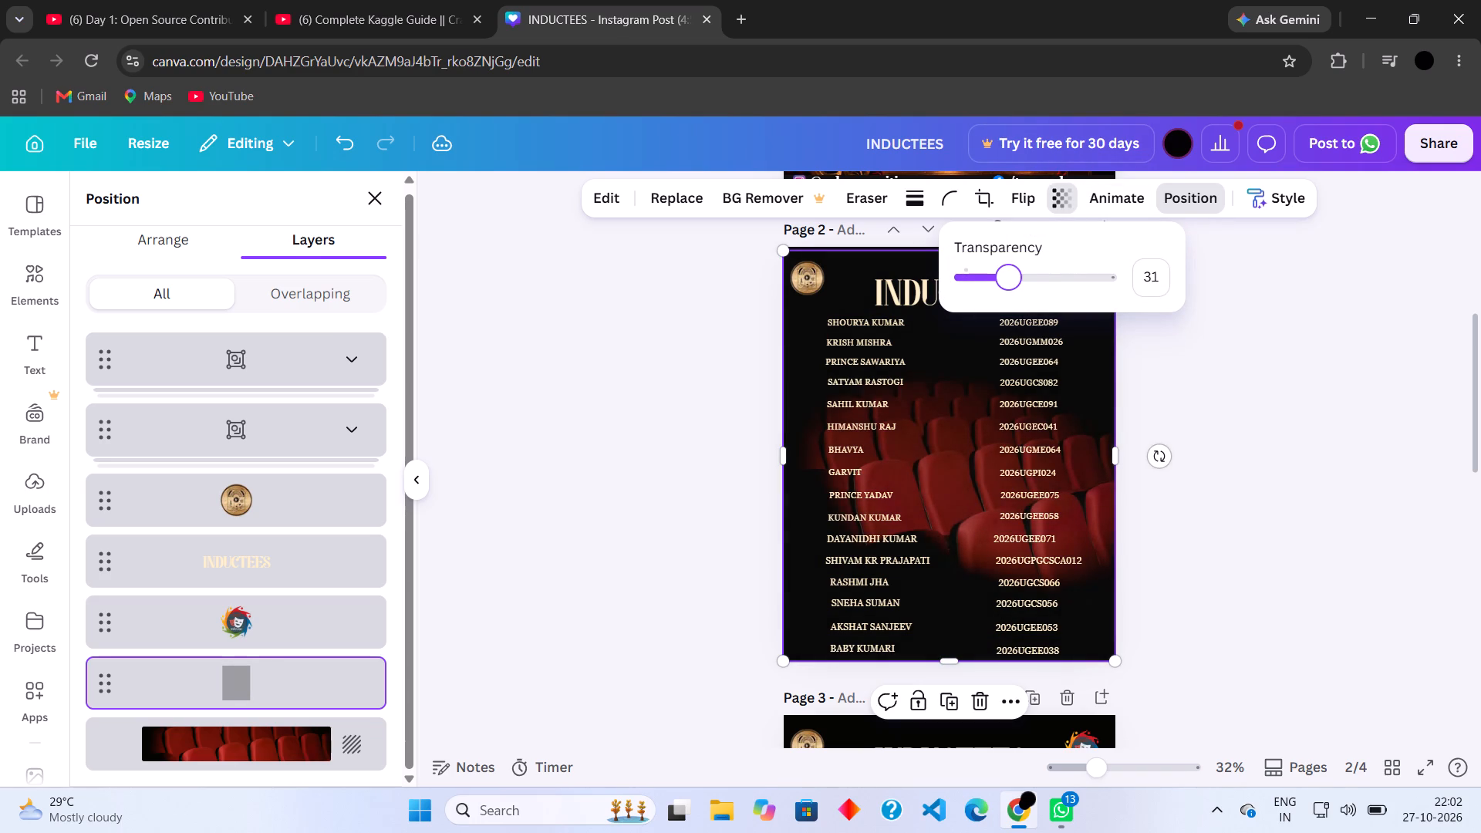
drag(1007, 276, 987, 280)
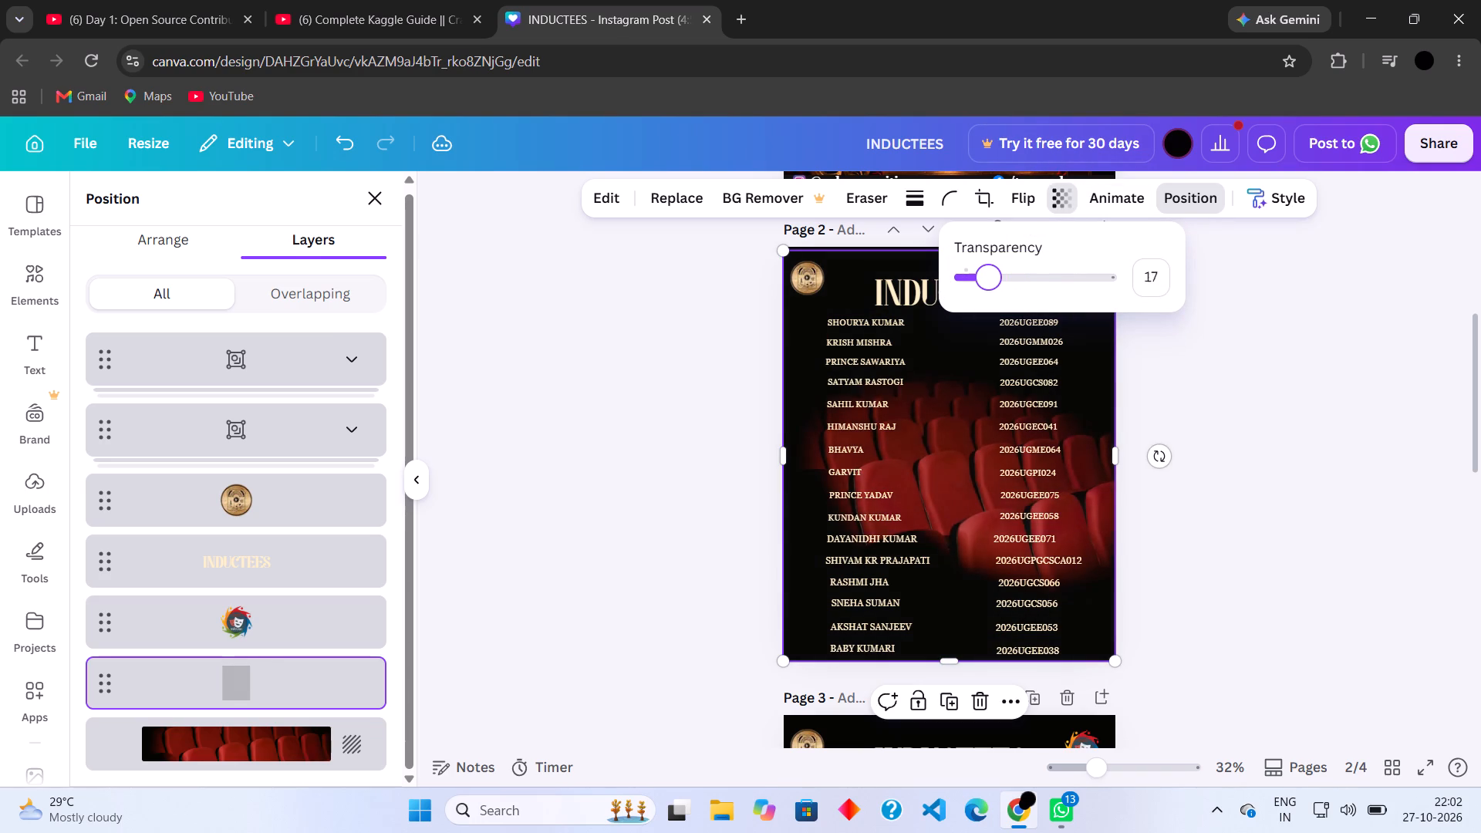
drag(987, 280, 1004, 279)
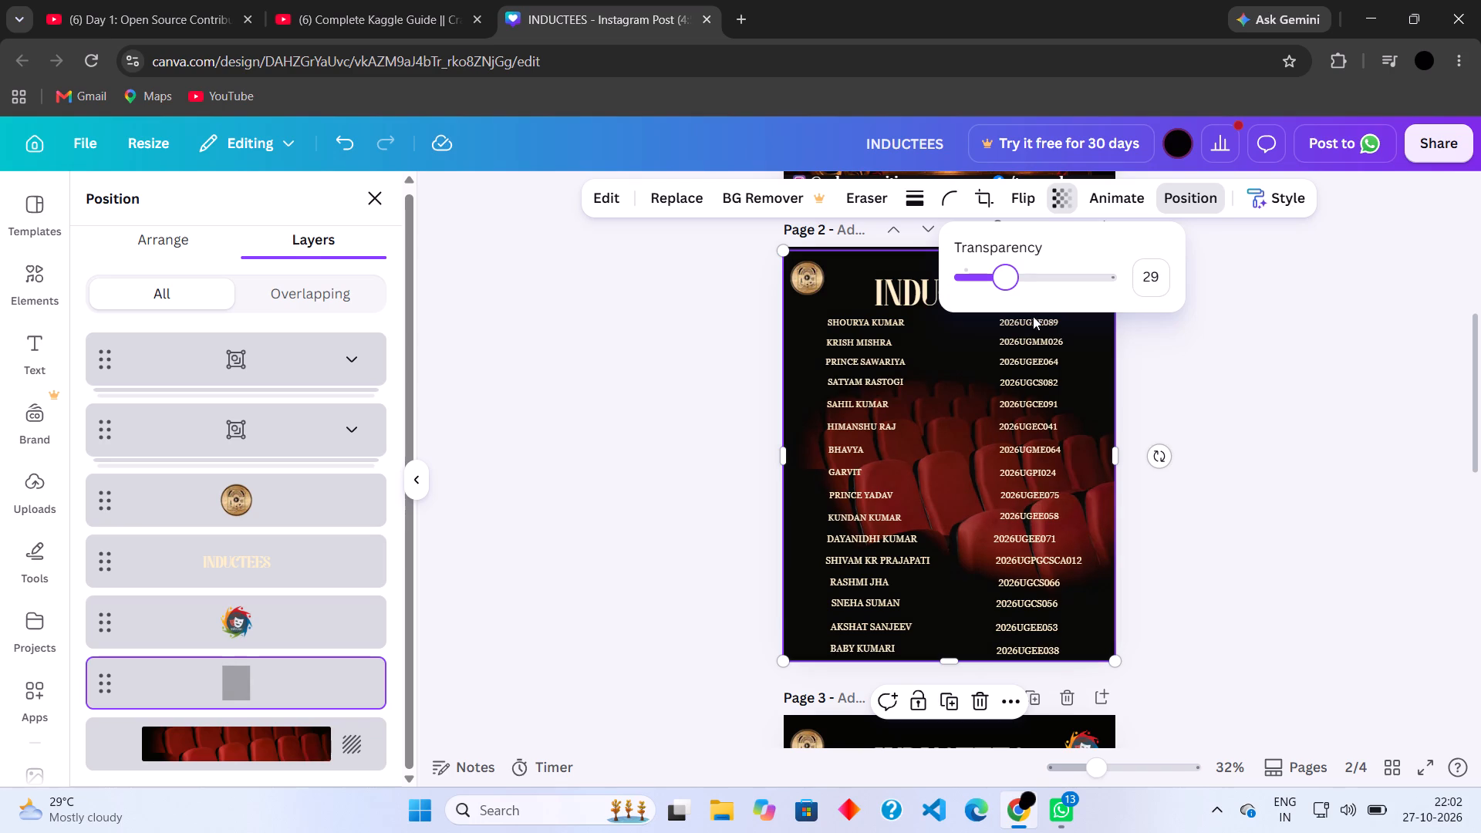
drag(1007, 279, 1028, 275)
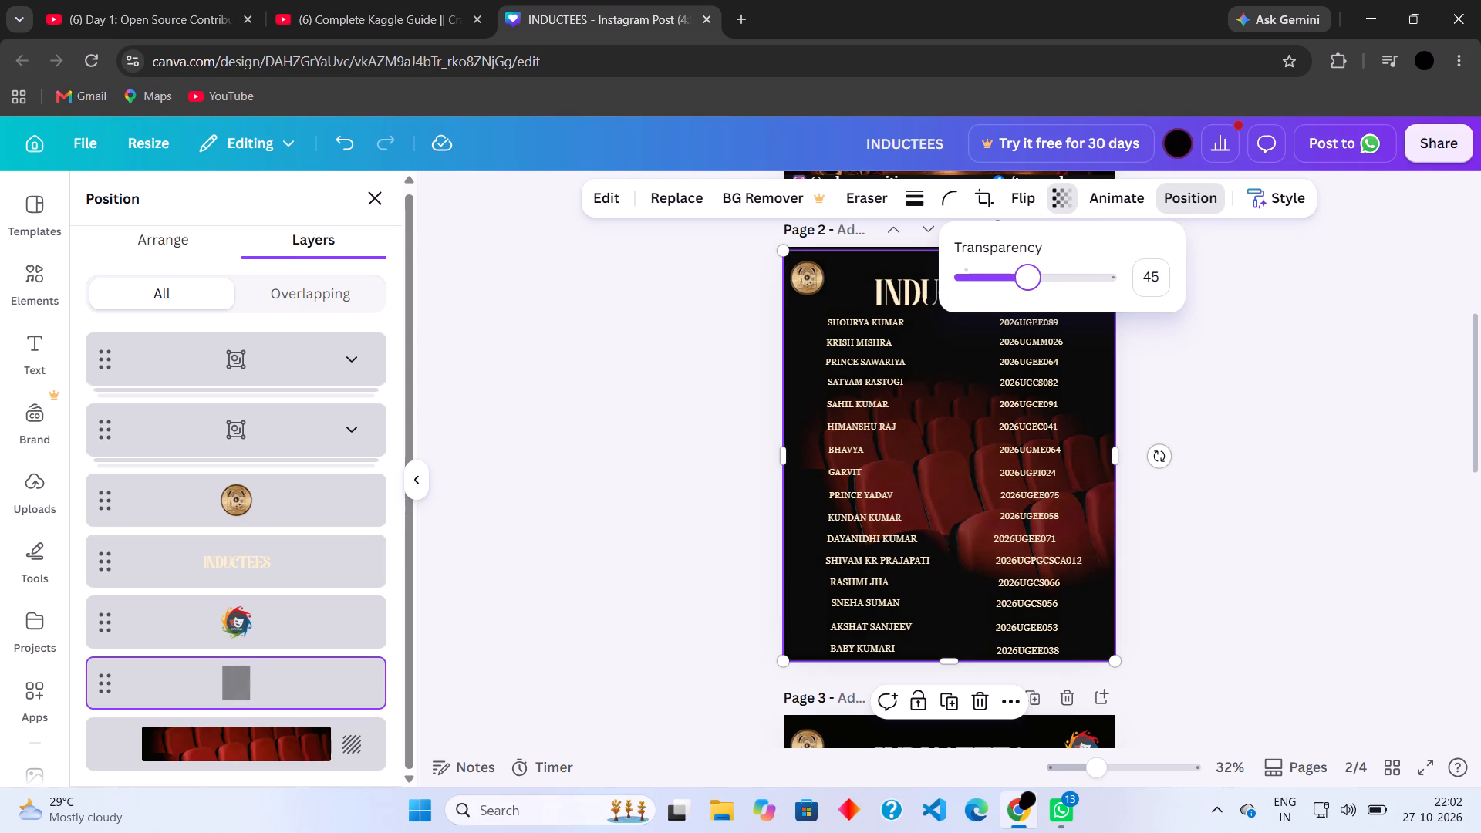
Fine-tune the transparency of page 2's full-page dark overlay.
drag(1028, 275, 1026, 277)
click(1250, 390)
click(1250, 390)
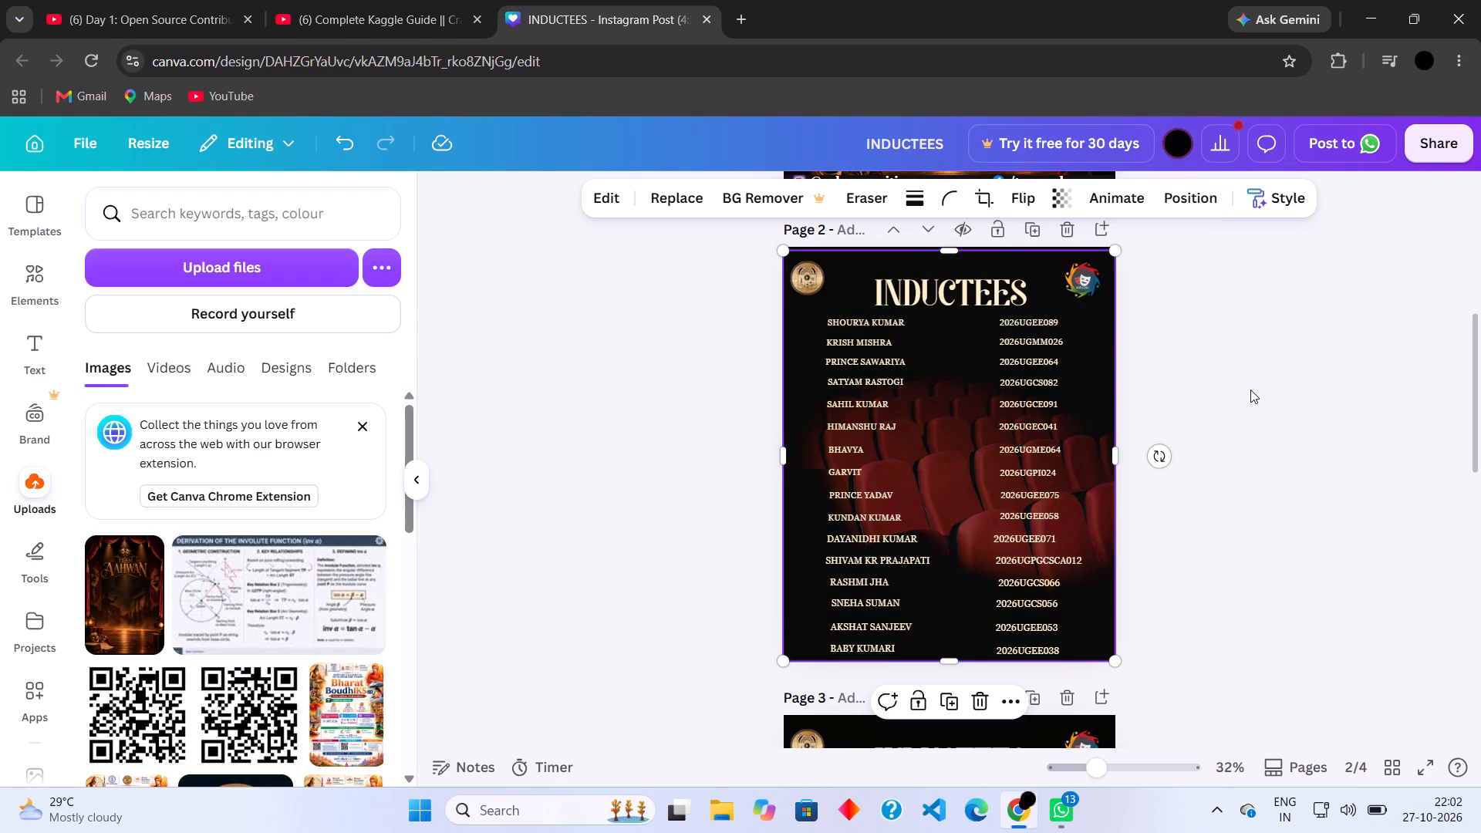
Copy the full-page dark overlay from page 2 onto page 3.
scroll(1250, 390, down, 1)
click(1250, 390)
scroll(1250, 390, down, 1)
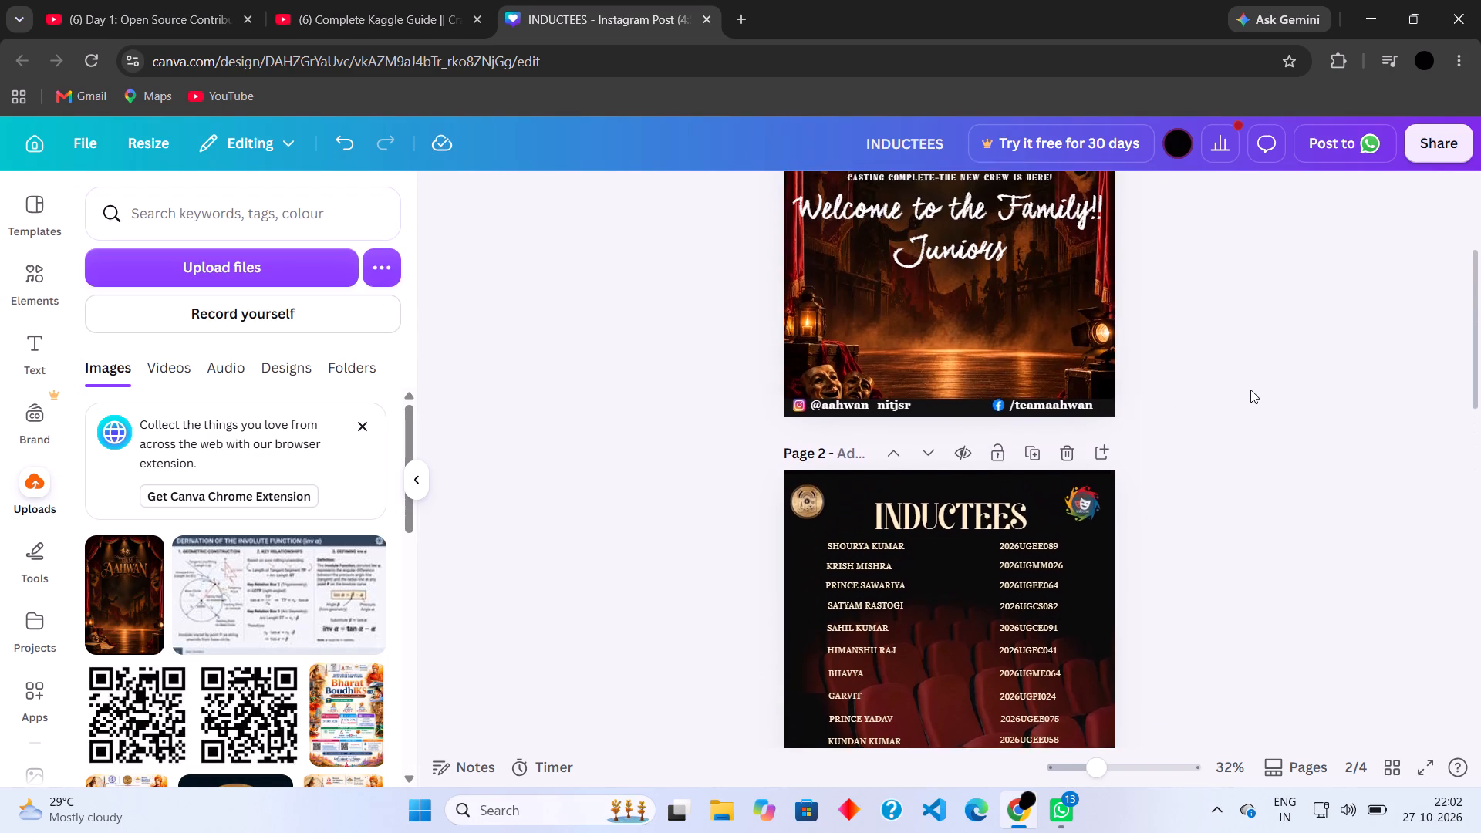
scroll(1250, 390, down, 1)
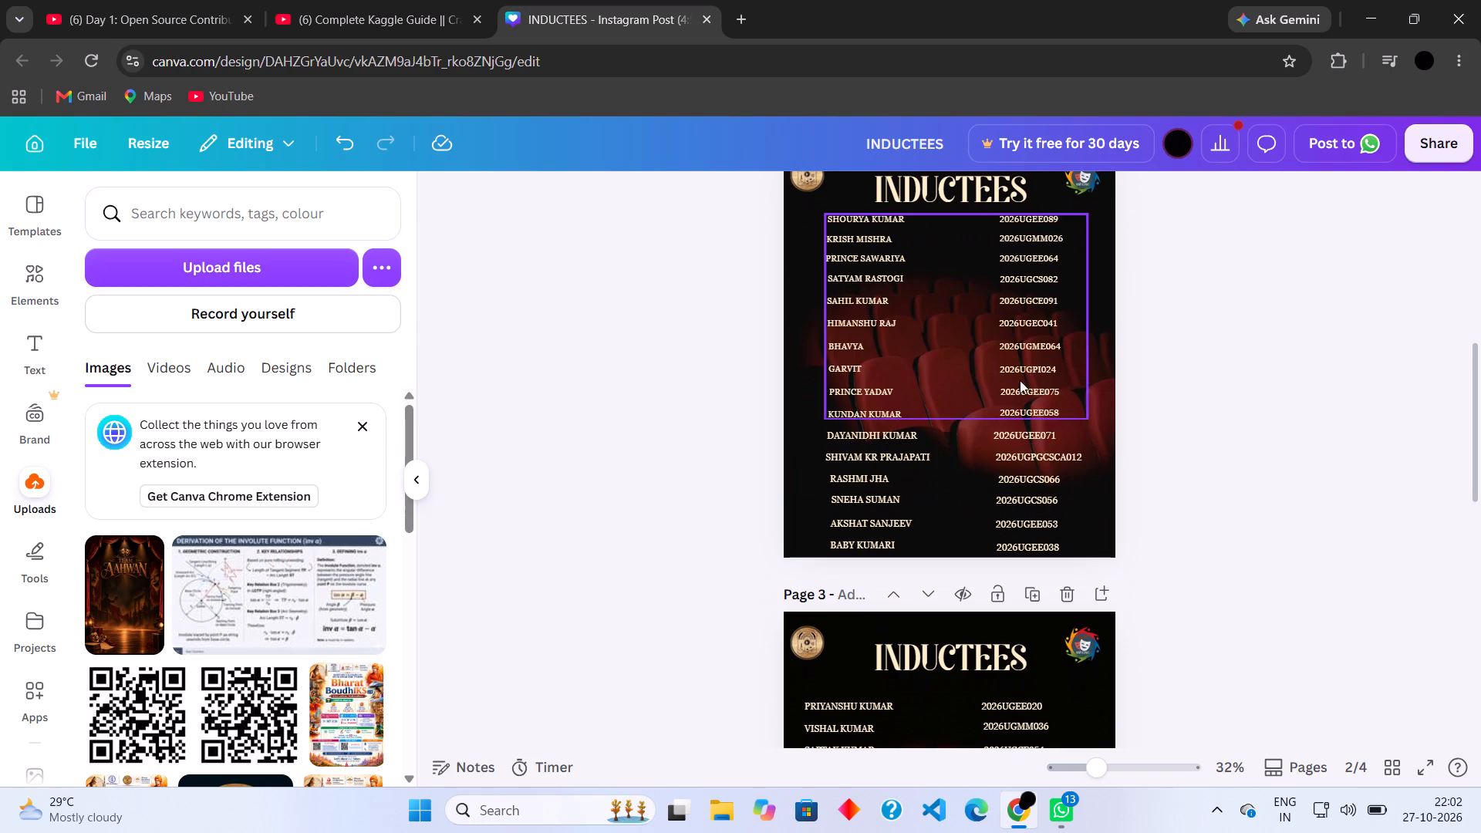
click(801, 508)
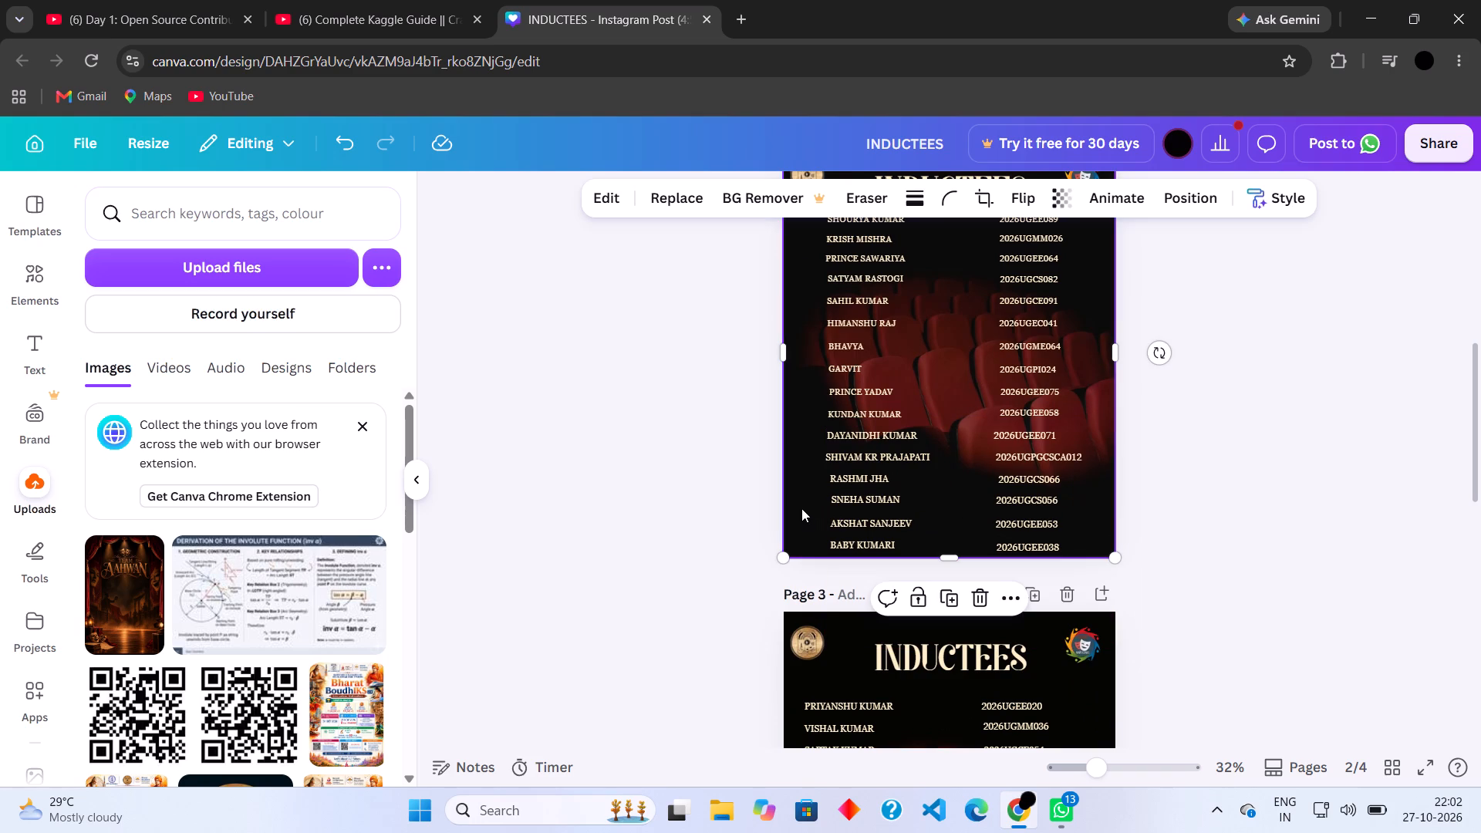
key(ctrl+c)
scroll(801, 508, down, 3)
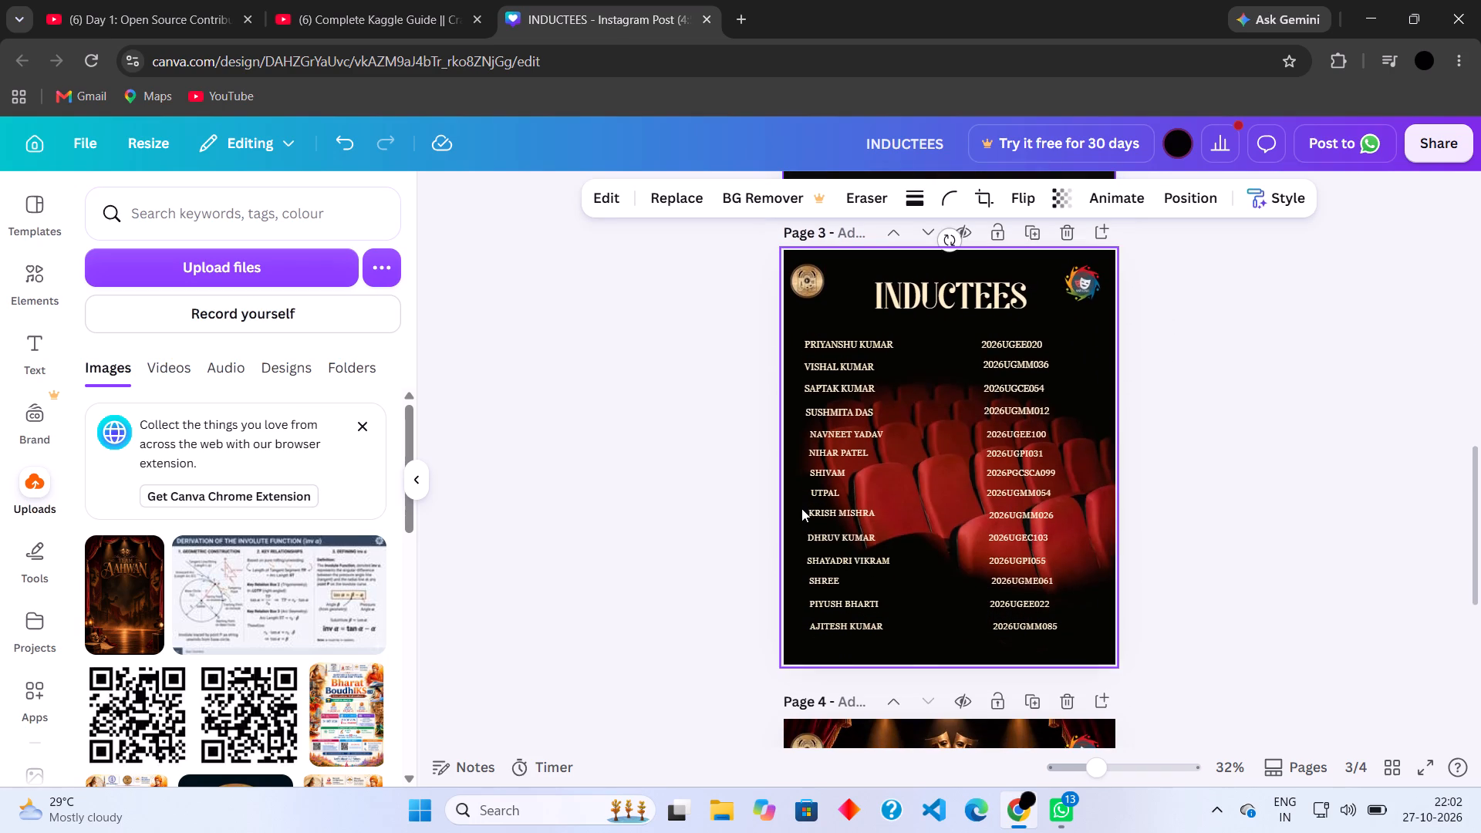
key(ctrl+v)
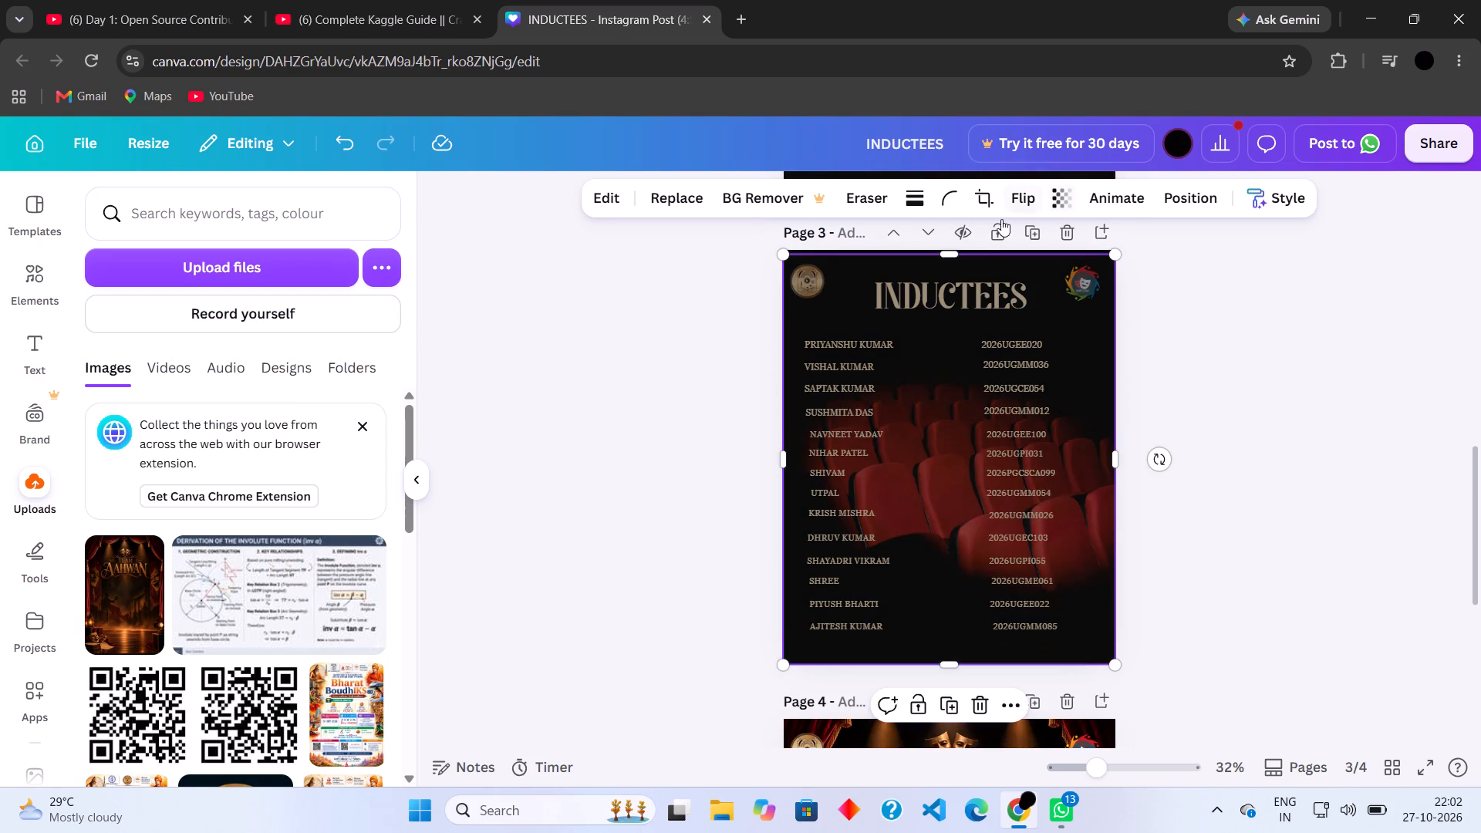
Reorder page 3's layers so the dark overlay sits directly above the red-seats background, behind the text and logos.
click(1009, 701)
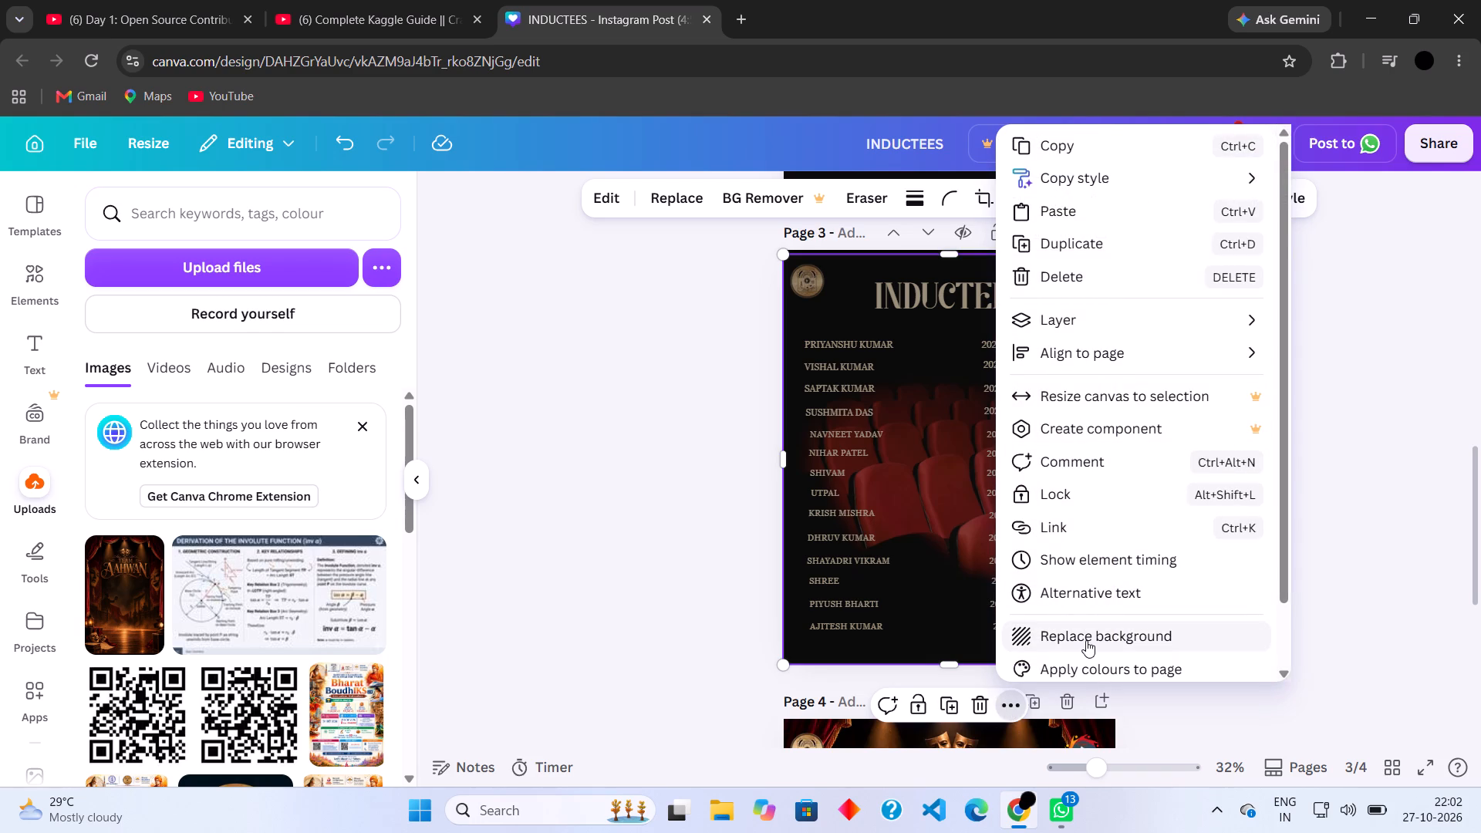
click(1072, 316)
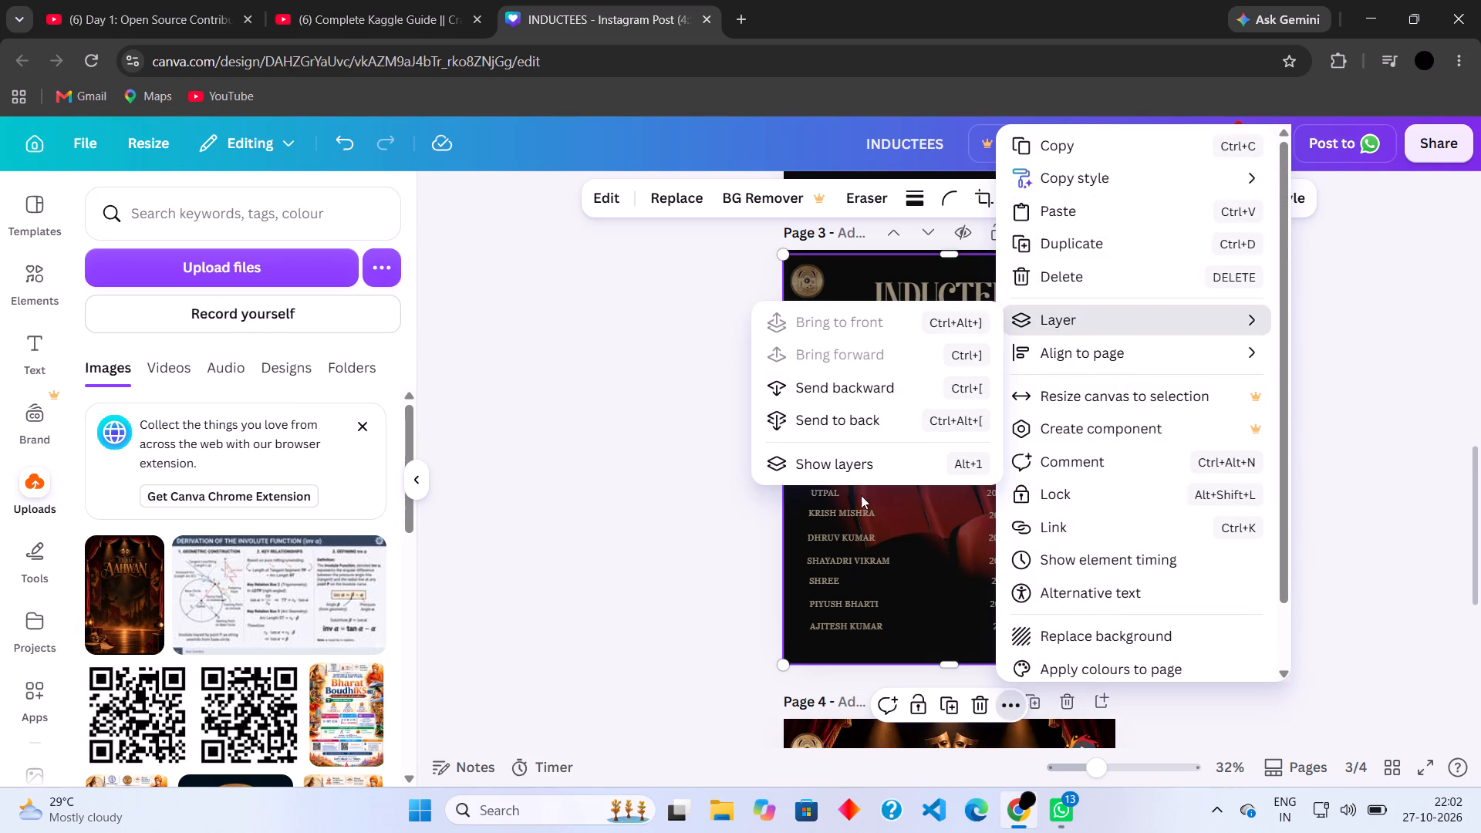
click(857, 467)
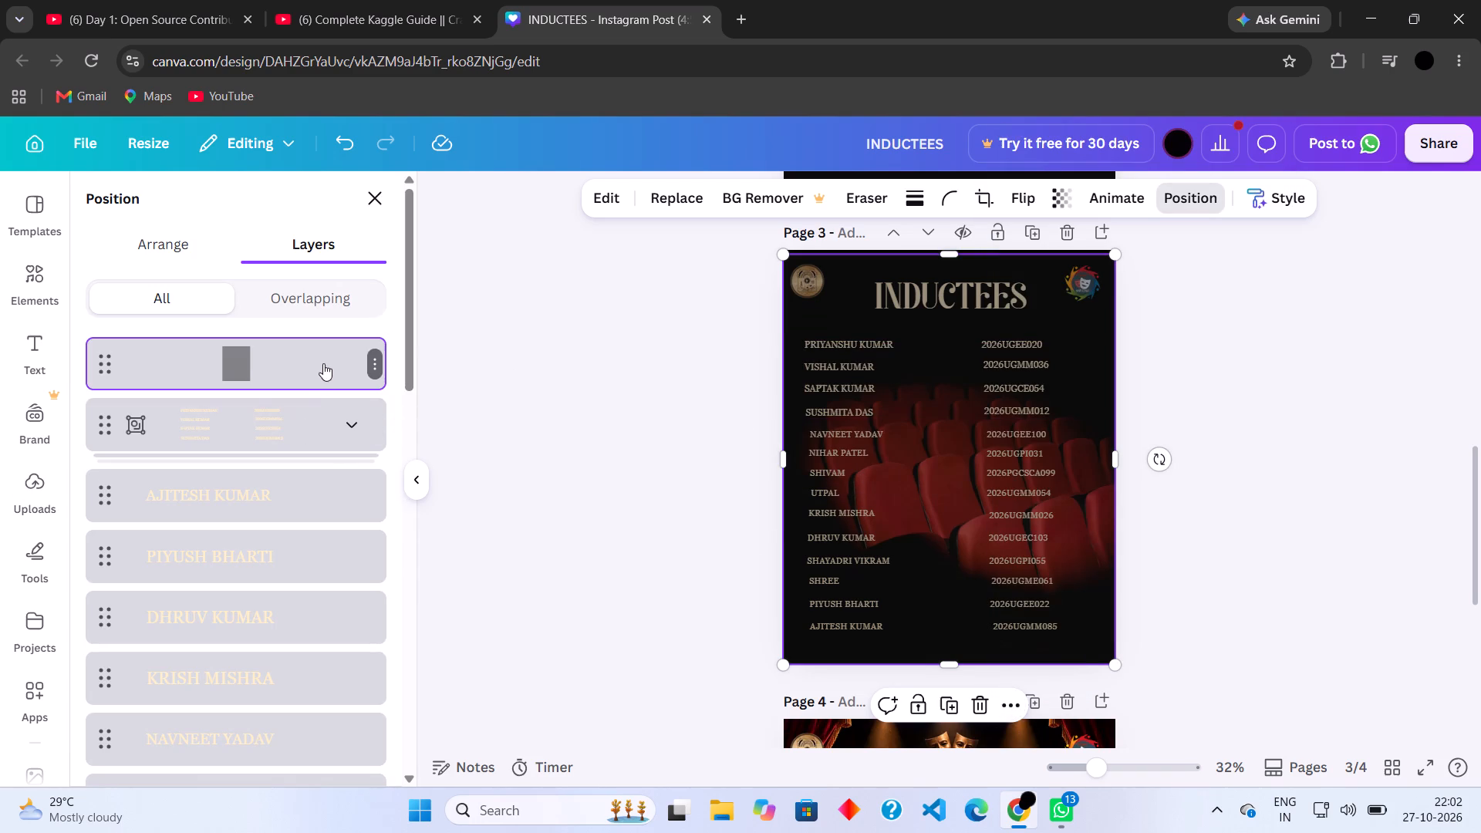
drag(323, 363, 344, 798)
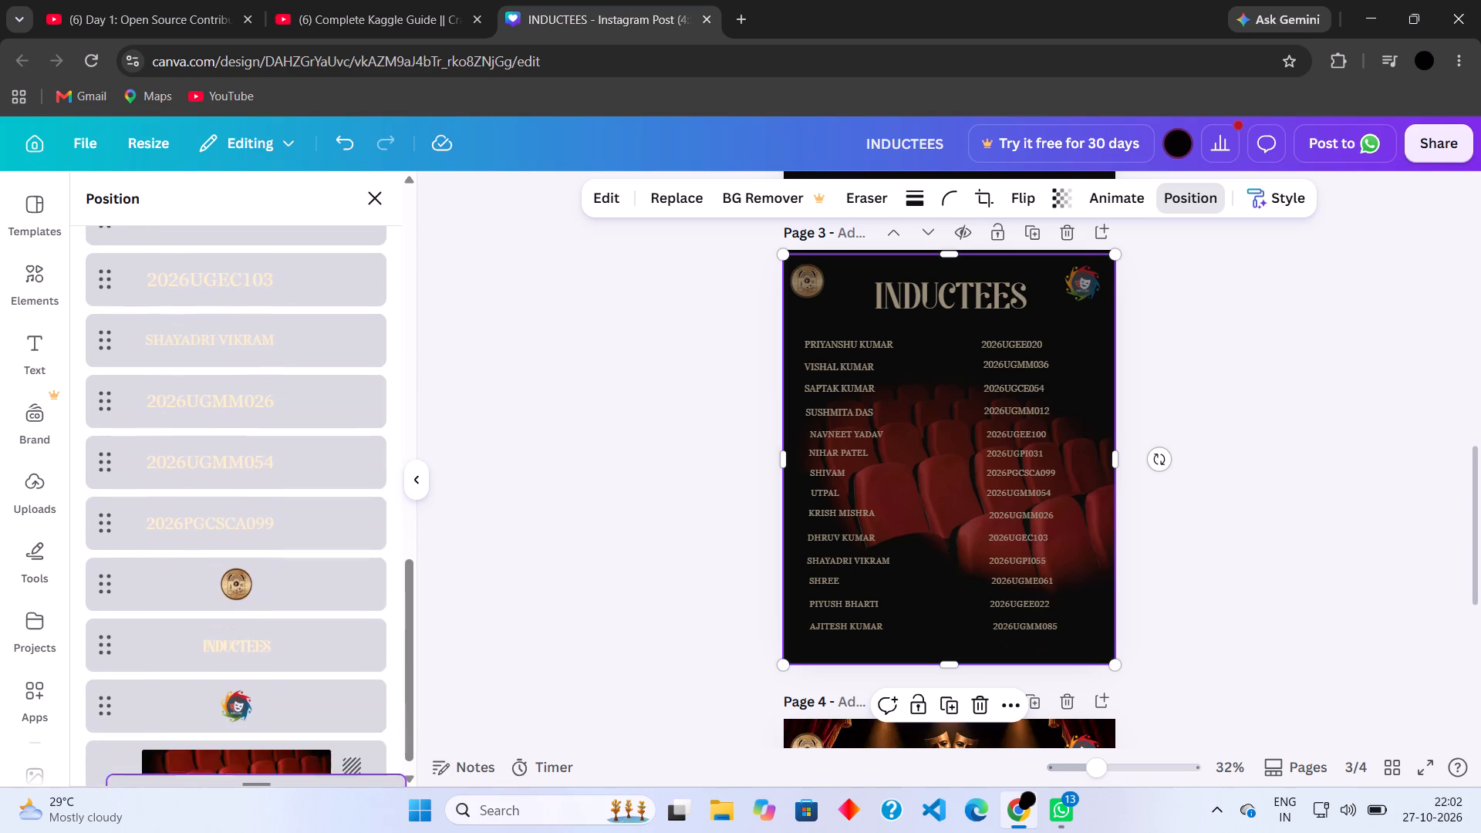
drag(344, 798, 315, 716)
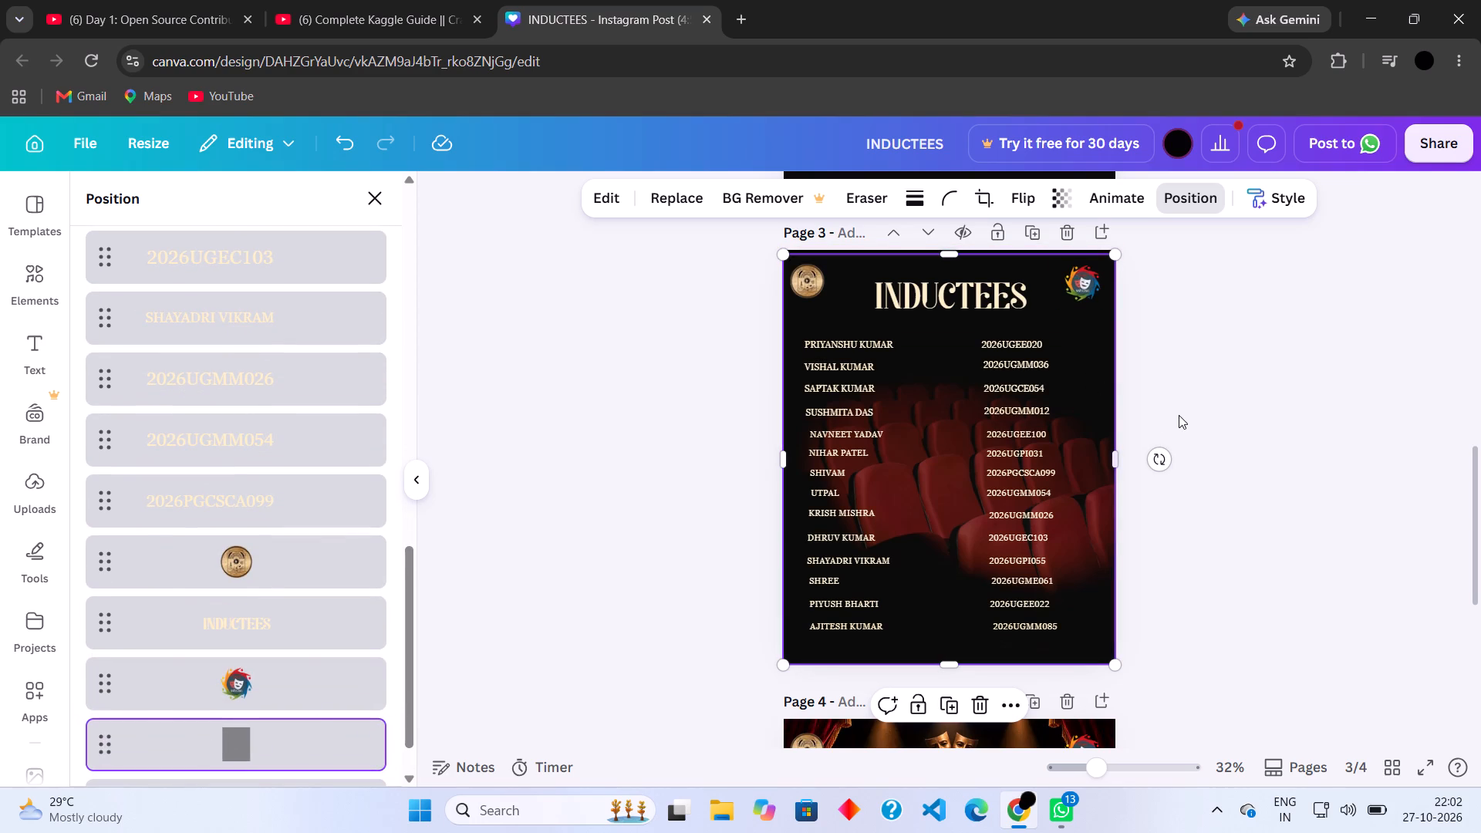
click(1179, 415)
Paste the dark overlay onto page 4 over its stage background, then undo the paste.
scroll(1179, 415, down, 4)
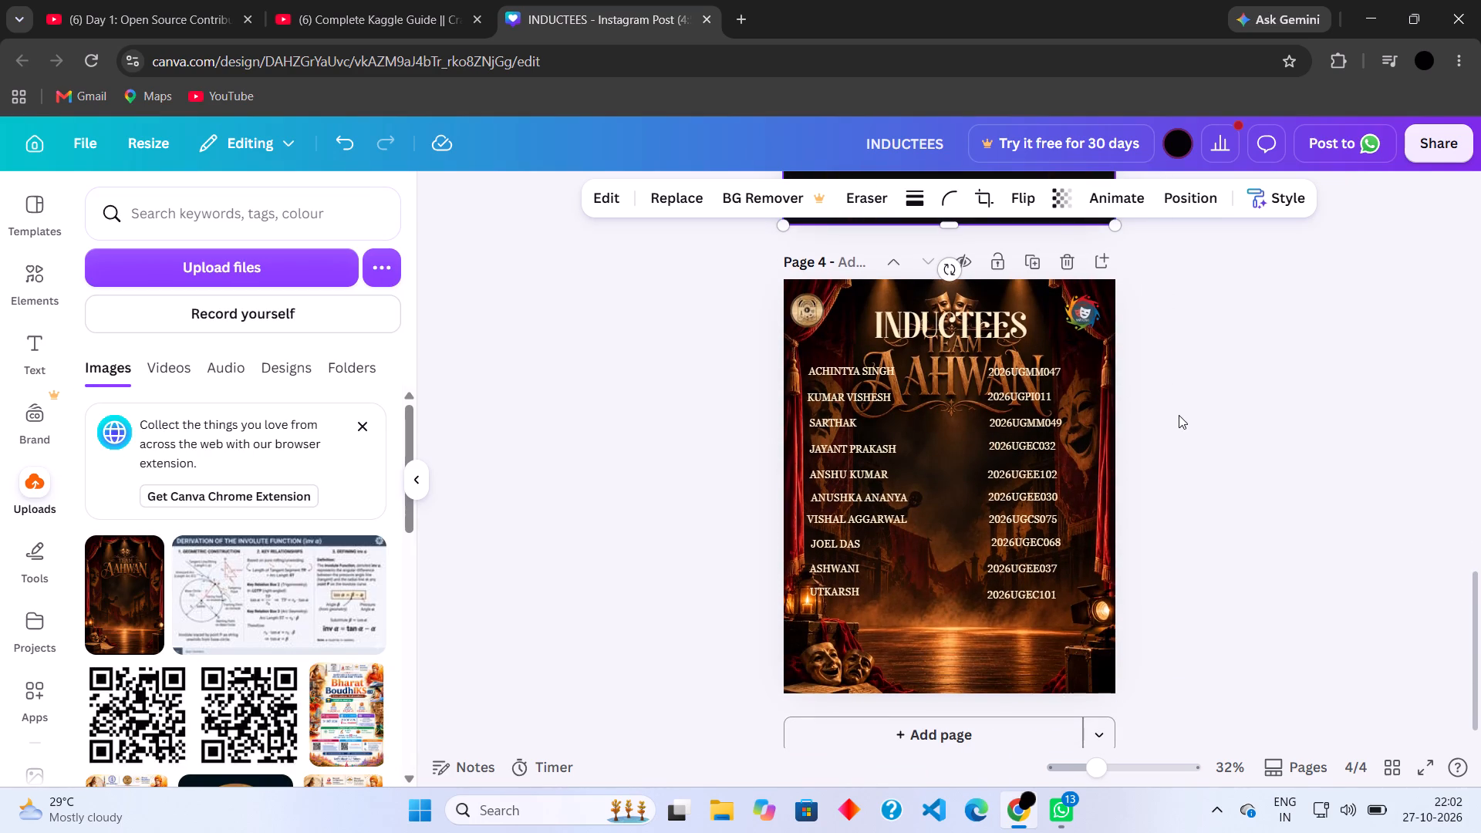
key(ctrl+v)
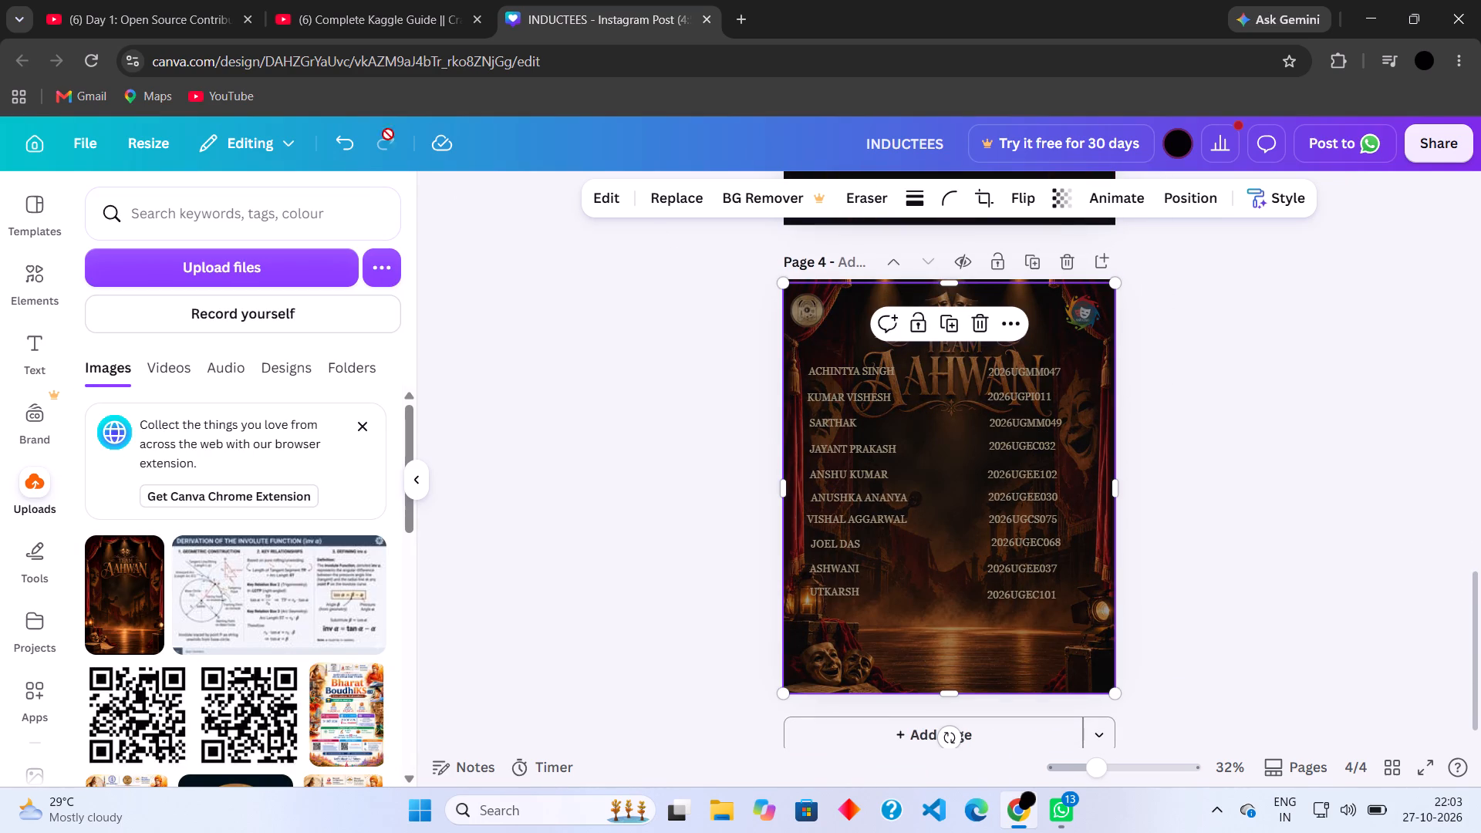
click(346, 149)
Select page 4's stage background and look through the uploaded images for a replacement.
click(905, 635)
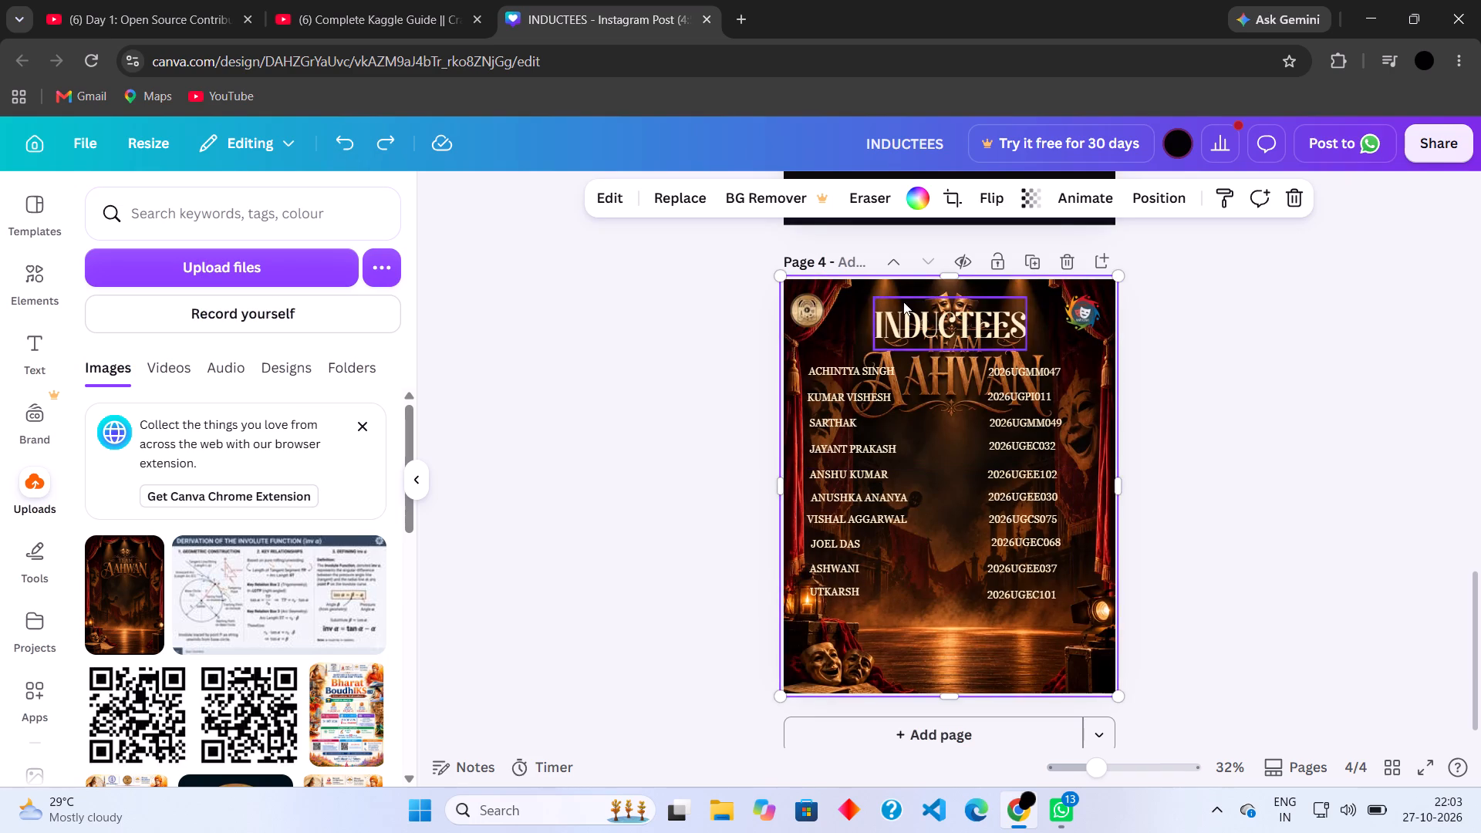
scroll(253, 636, down, 8)
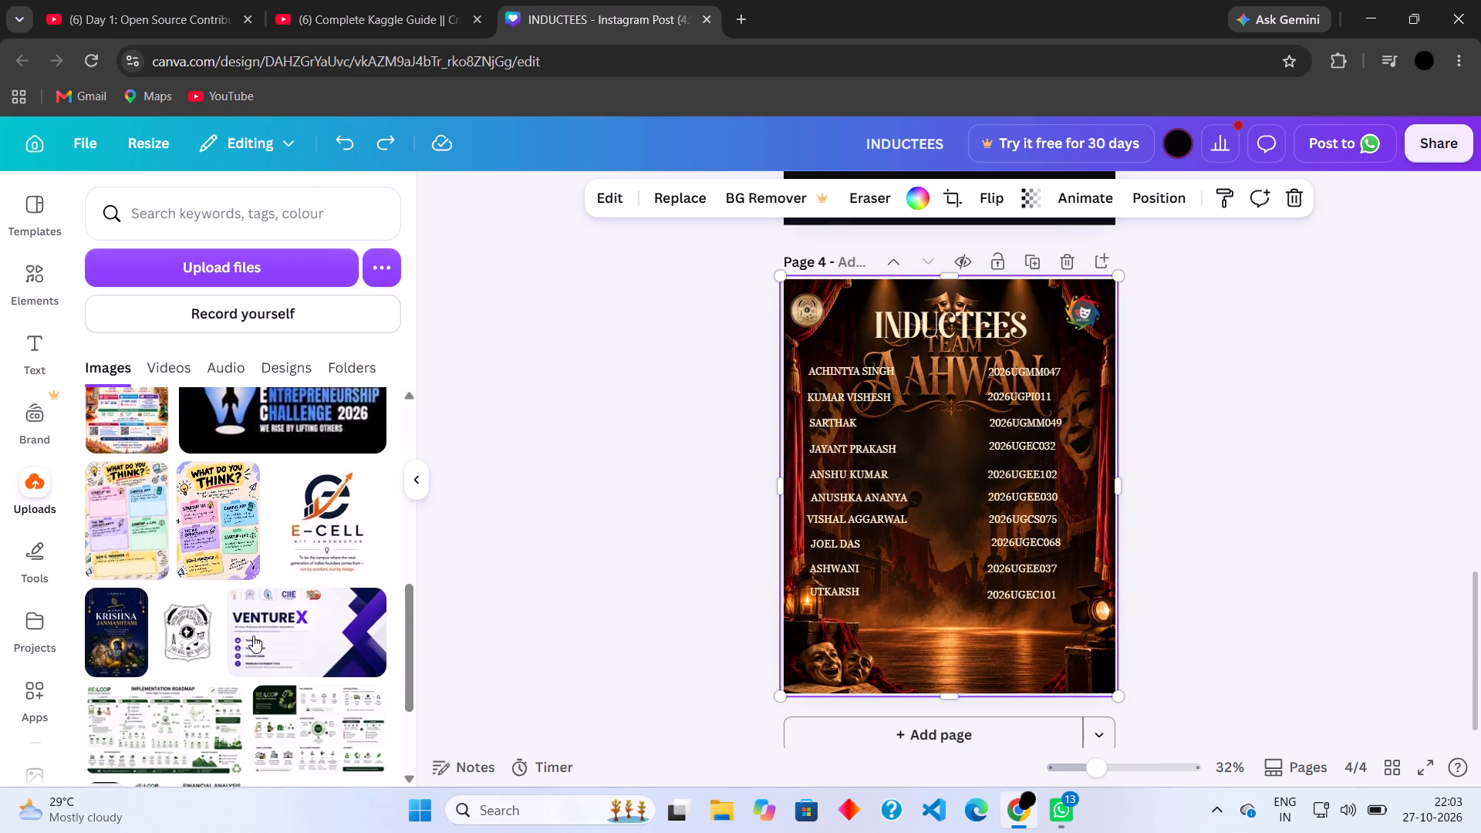
scroll(253, 636, down, 1)
scroll(253, 636, up, 1)
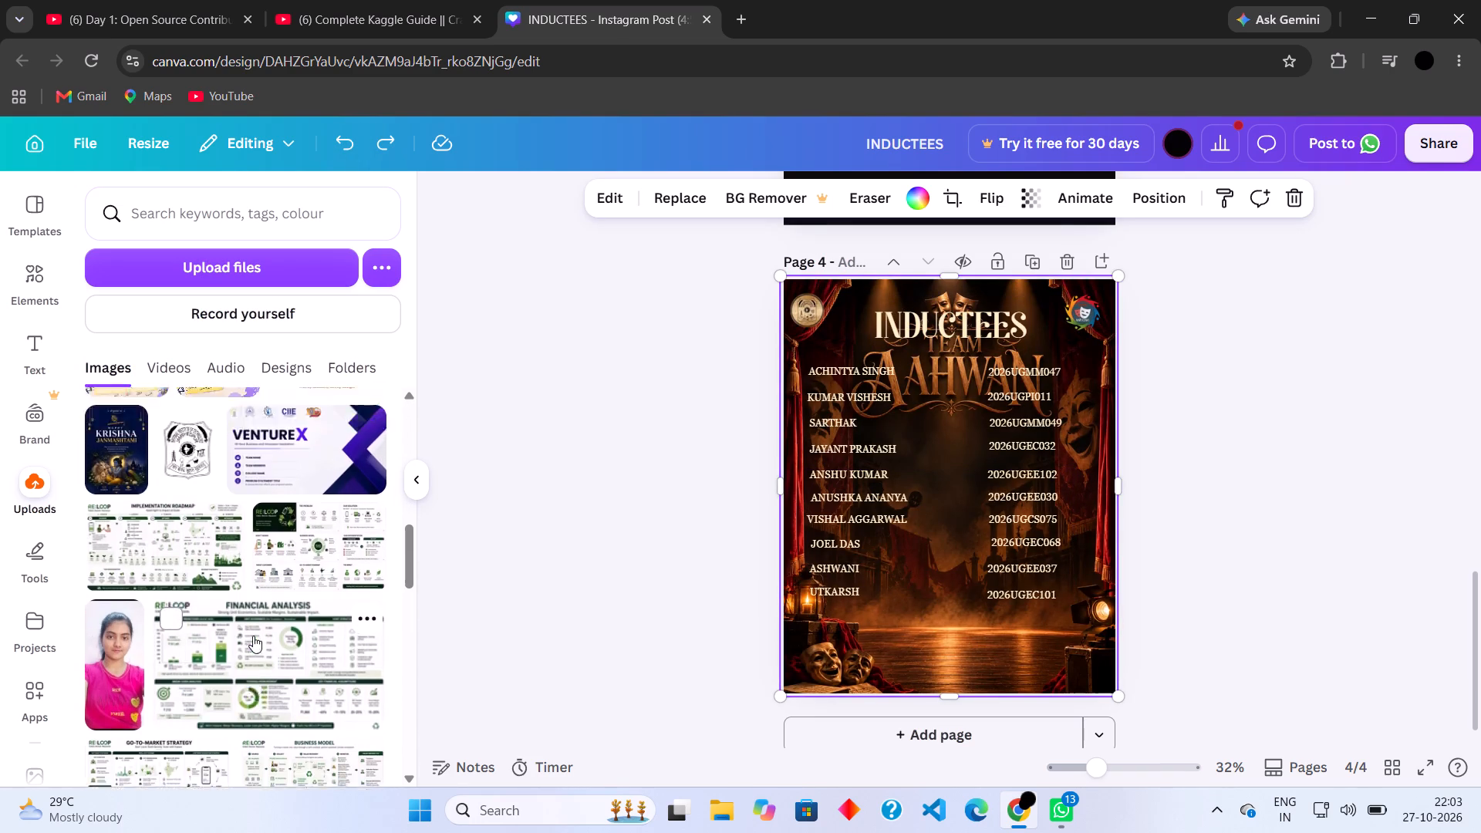
scroll(253, 636, up, 4)
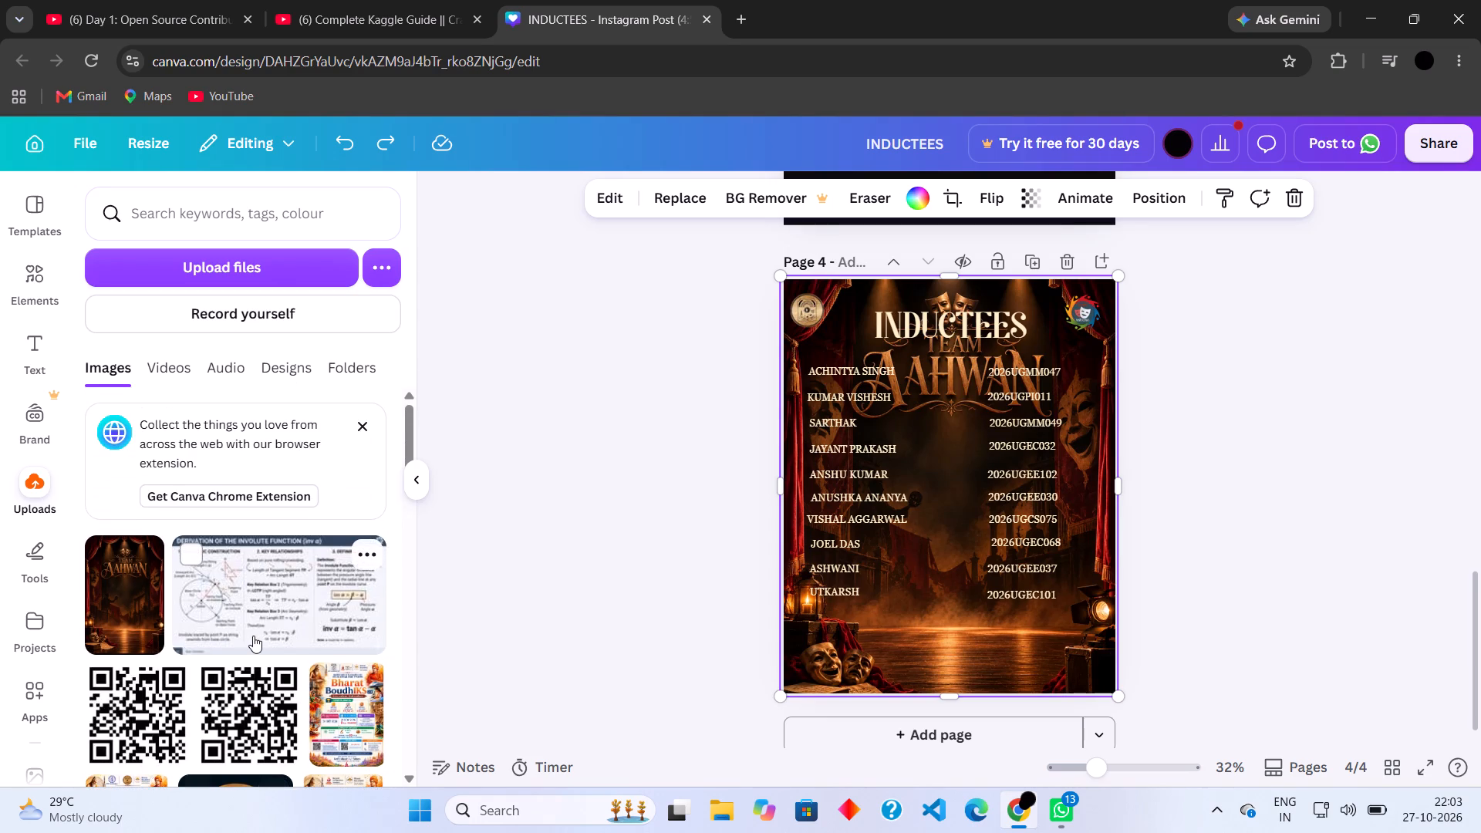
Shorten page 3's dark overlay from its bottom edge to about mid-page so the background photo beneath can be selected.
scroll(253, 636, up, 1)
scroll(963, 444, up, 3)
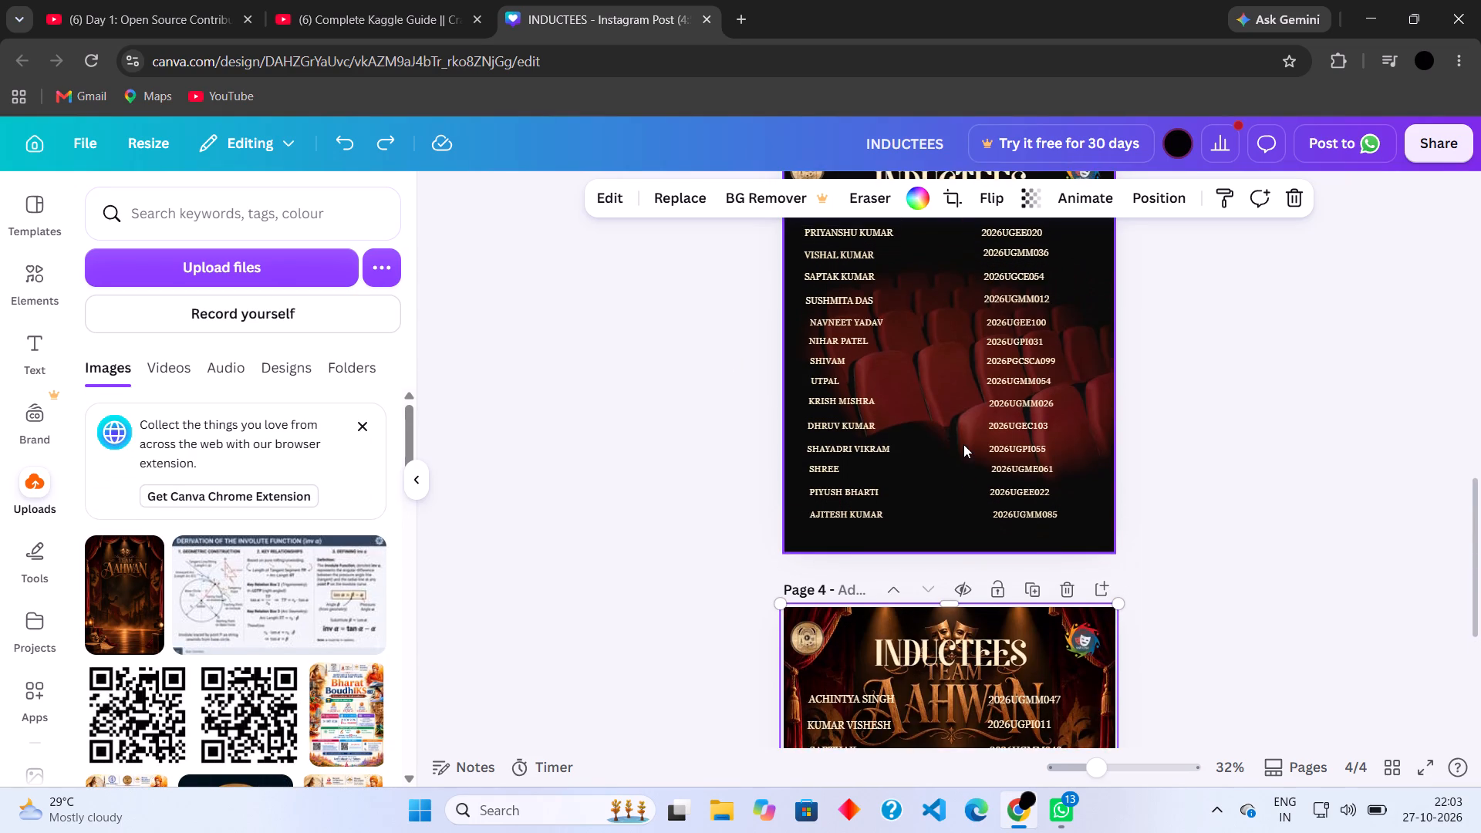
scroll(963, 444, up, 1)
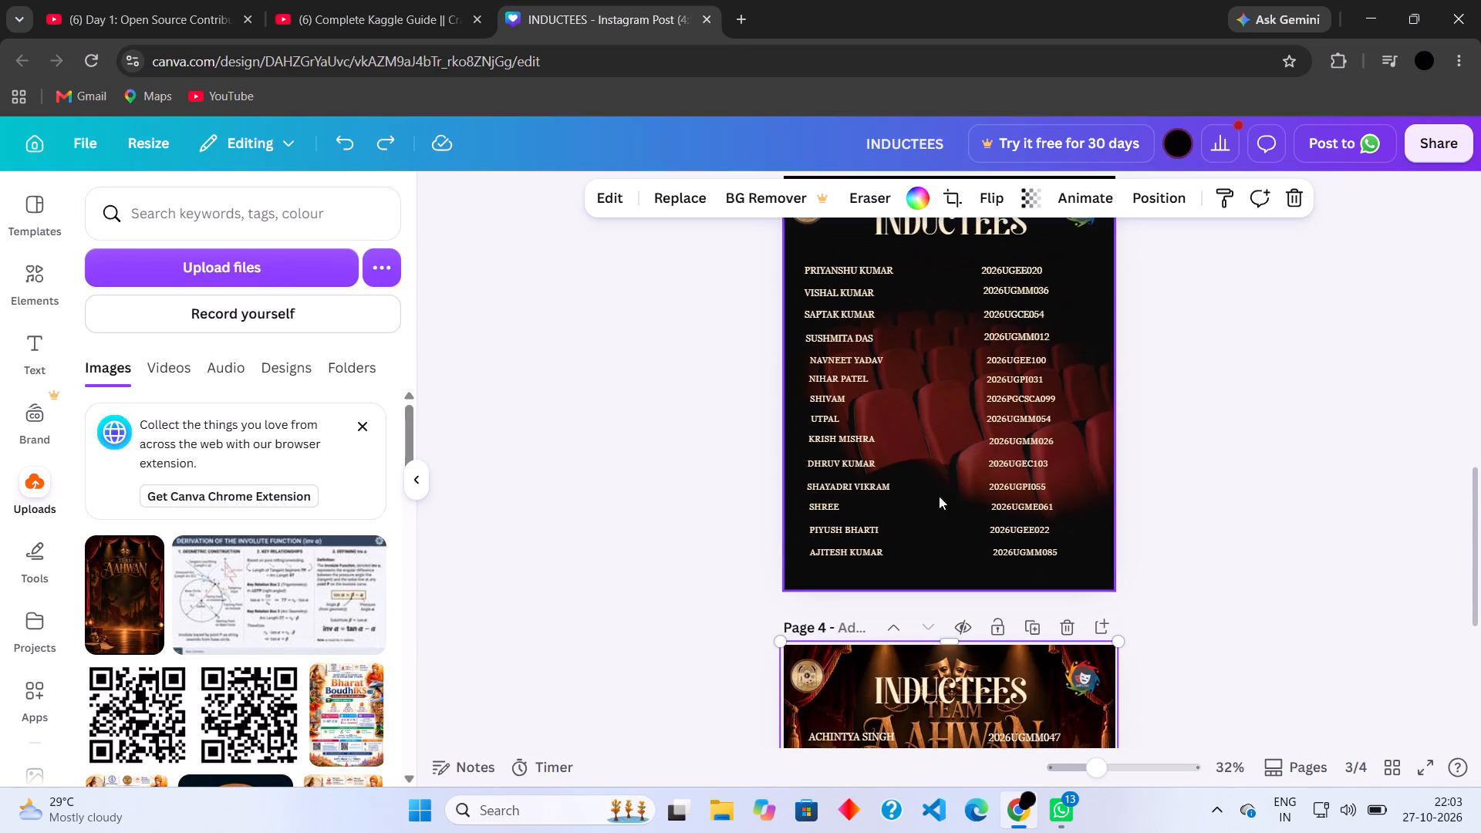
click(946, 568)
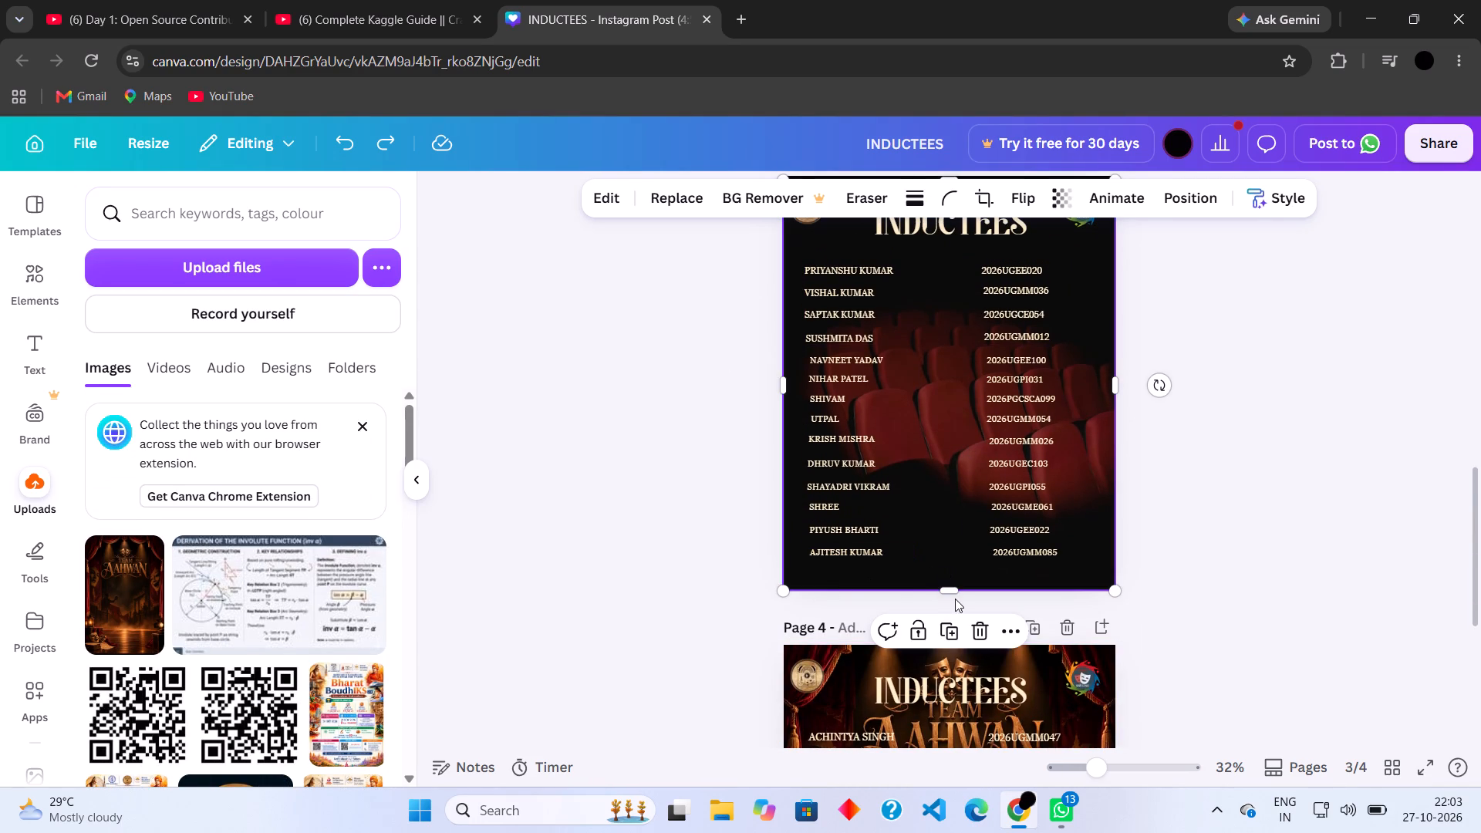
drag(953, 585, 961, 455)
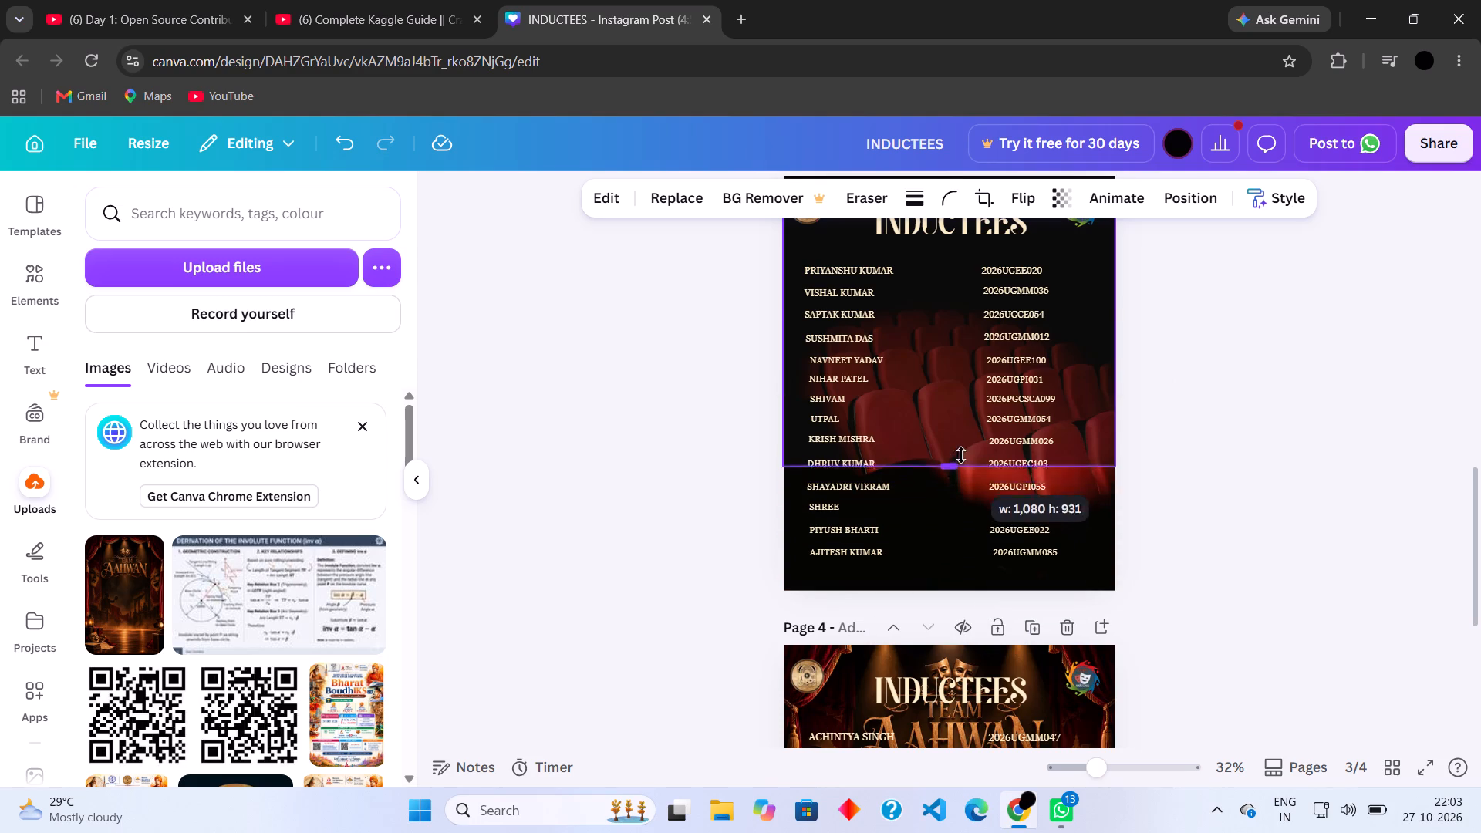
drag(961, 455, 963, 417)
Copy the red-seats background from page 3 onto page 4, replacing the Team Aahwan stage background.
click(955, 570)
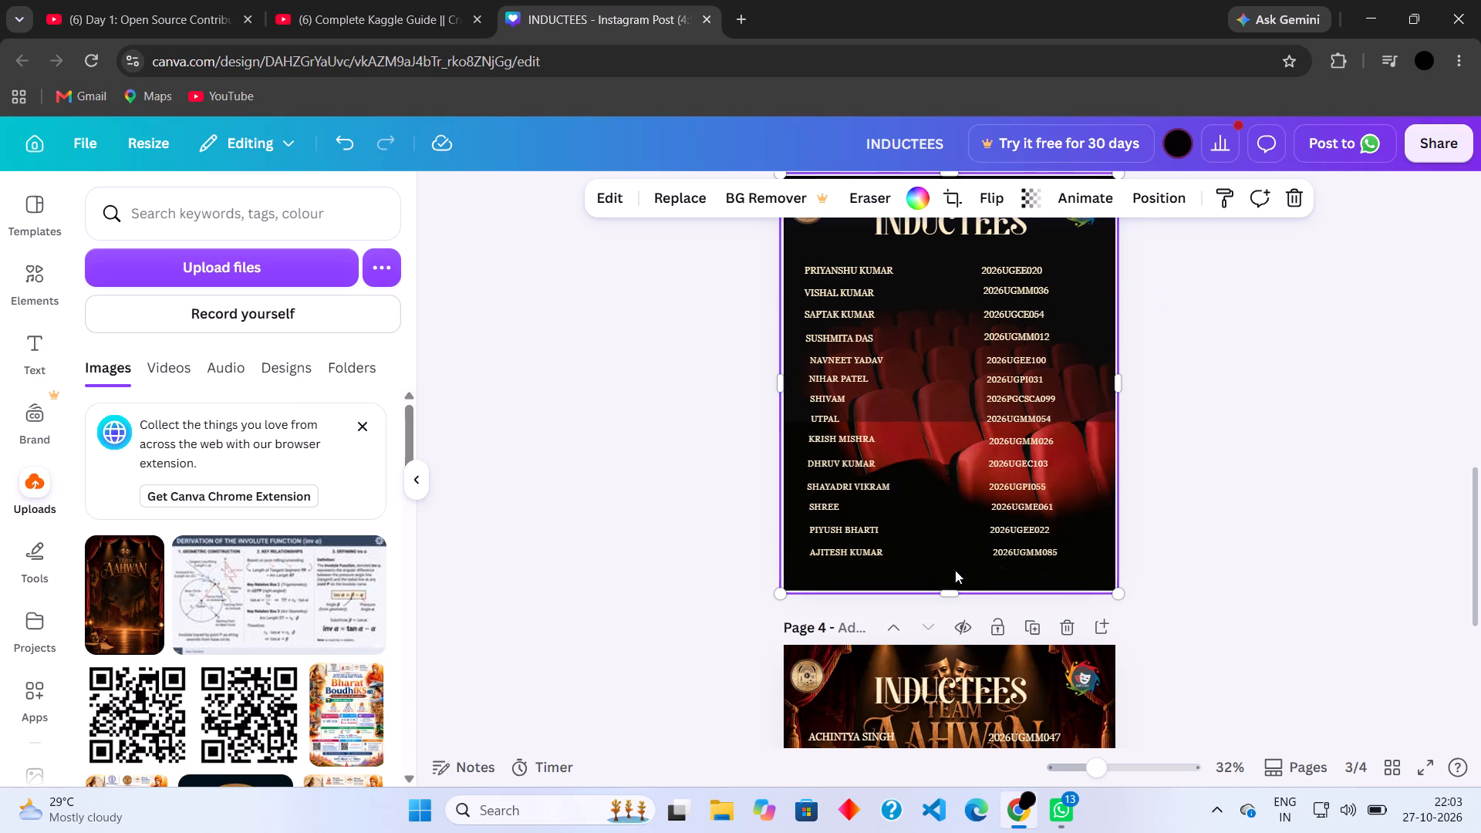
key(ctrl+c)
scroll(947, 545, down, 5)
key(ctrl+v)
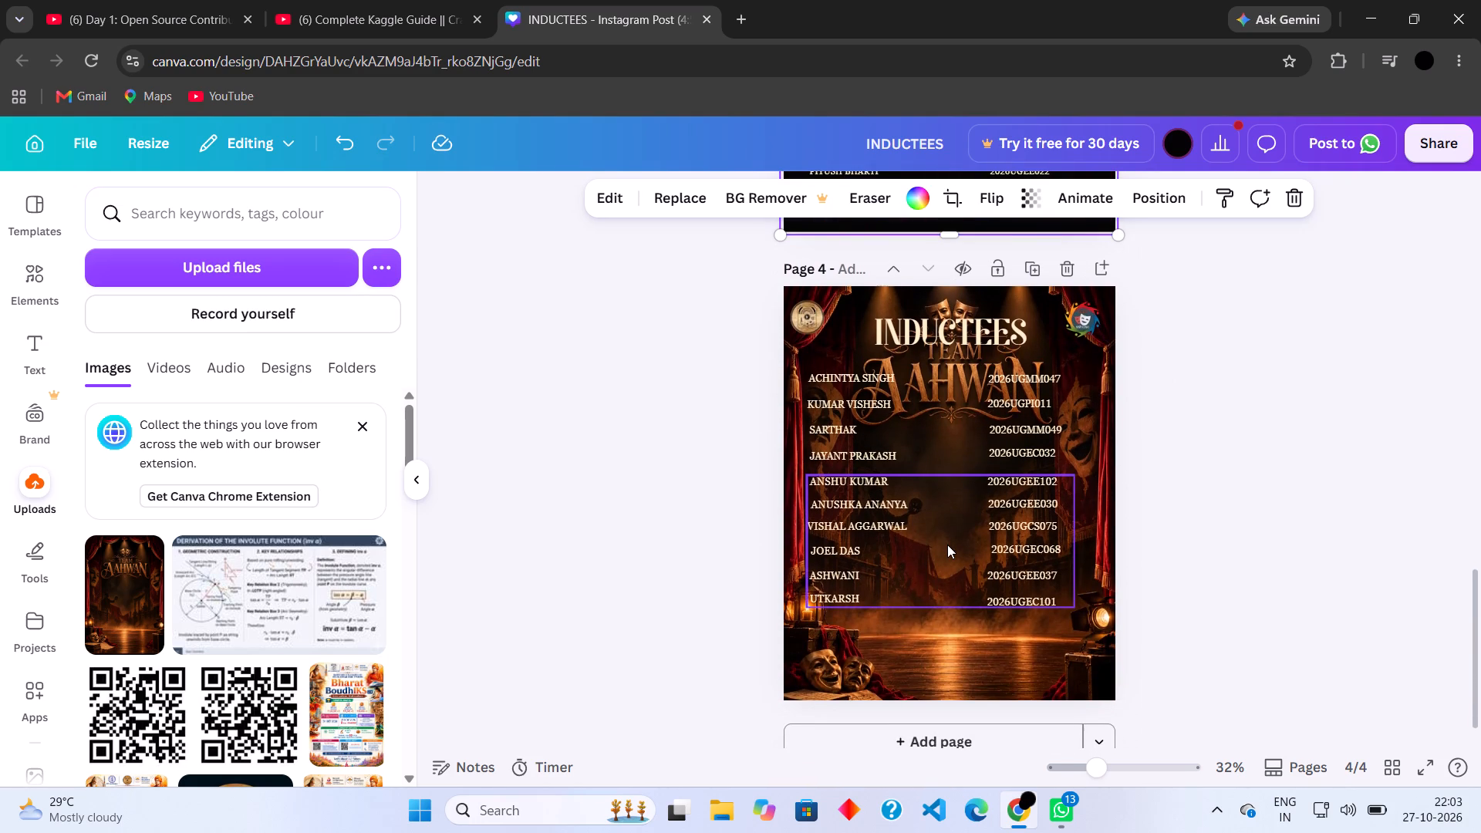
click(1169, 534)
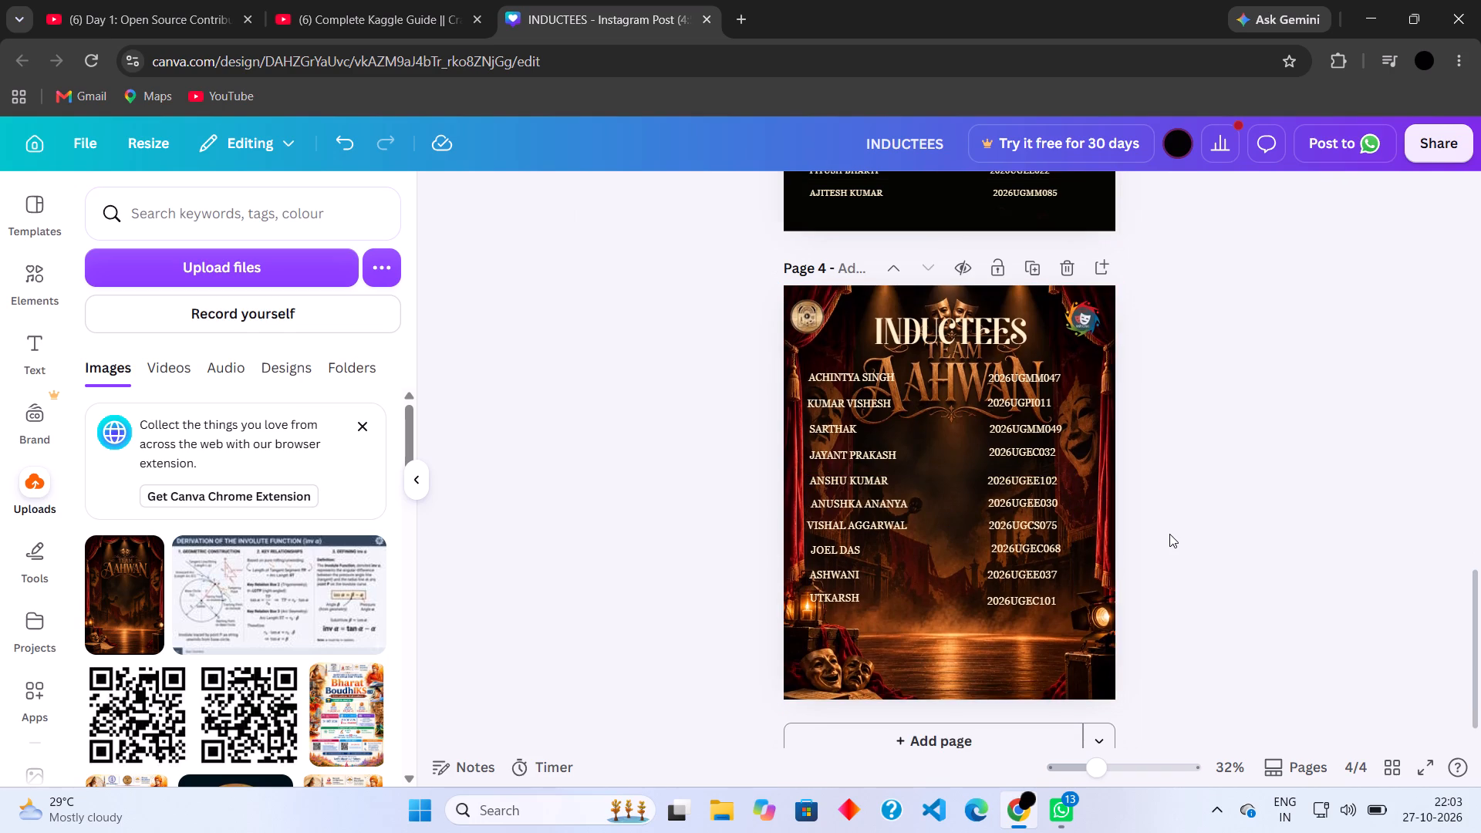
key(ctrl+v)
Stretch page 3's dark overlay back down to the page's bottom edge so it covers the whole page.
scroll(1169, 534, up, 1)
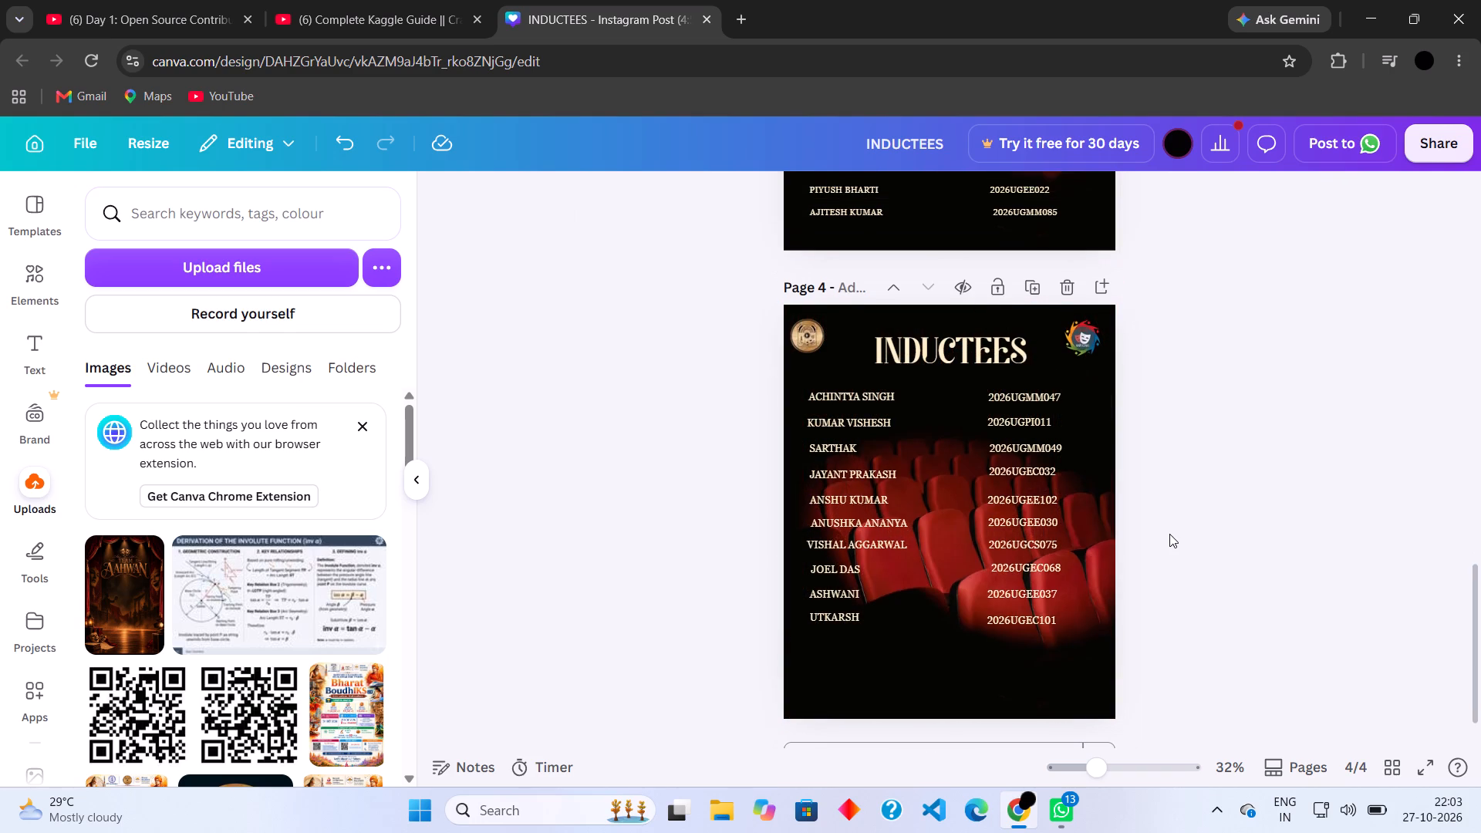
scroll(1169, 534, up, 5)
click(946, 553)
scroll(946, 553, down, 1)
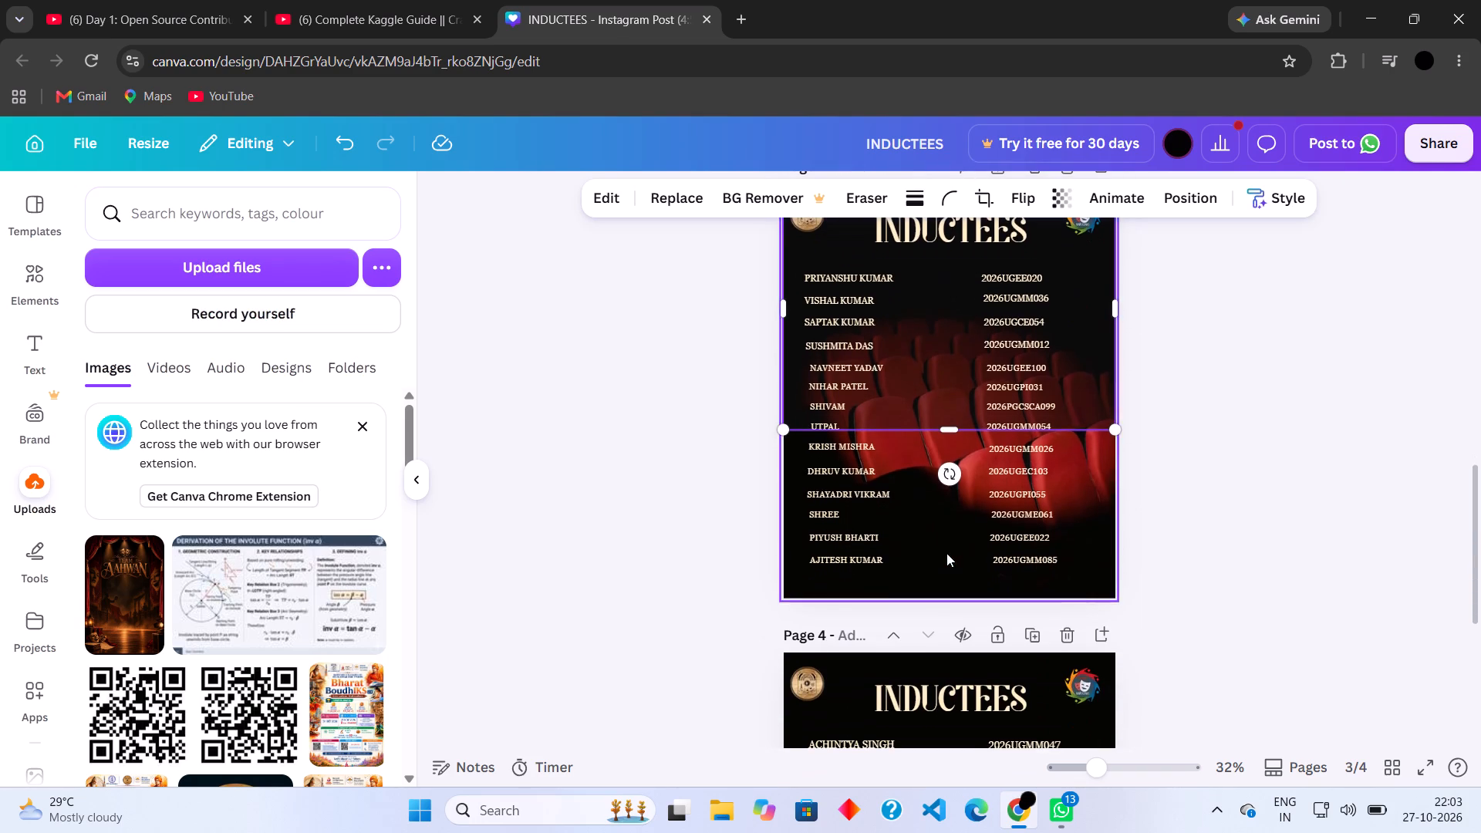
drag(951, 428, 953, 595)
Copy the full-page dark overlay from page 3 onto page 4.
scroll(953, 595, down, 1)
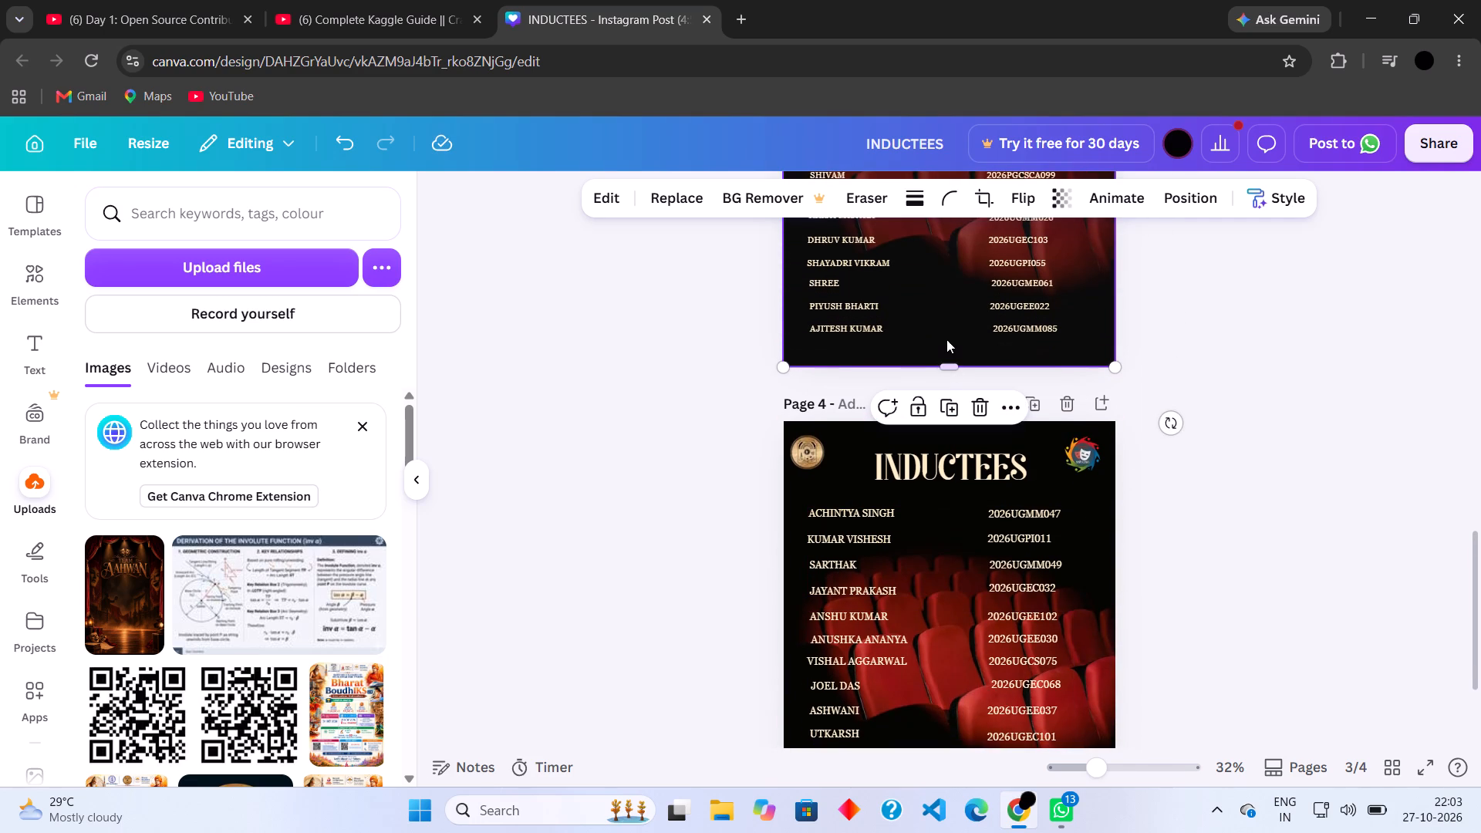
key(ctrl+c)
scroll(946, 339, down, 2)
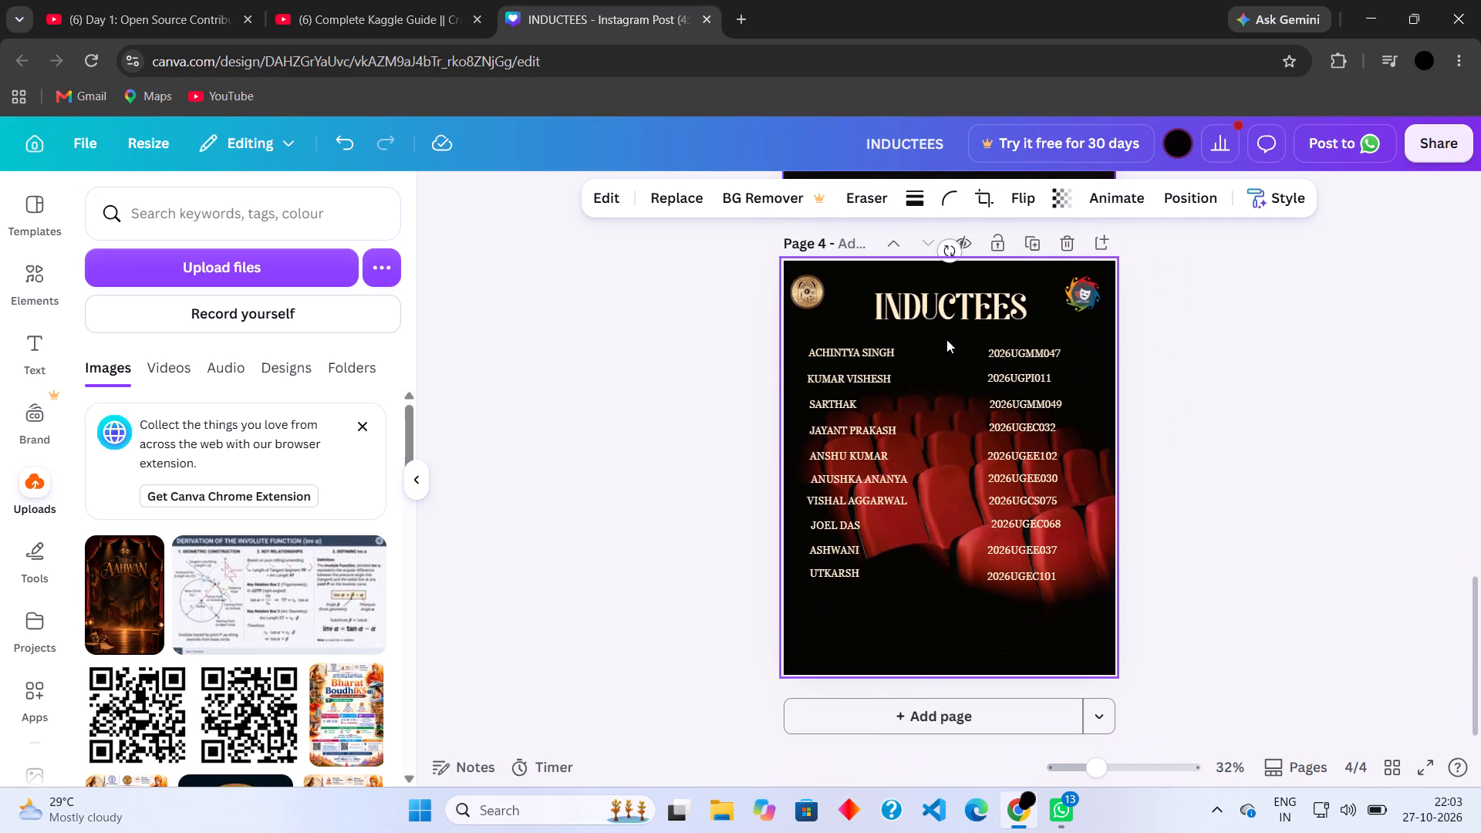
key(ctrl+v)
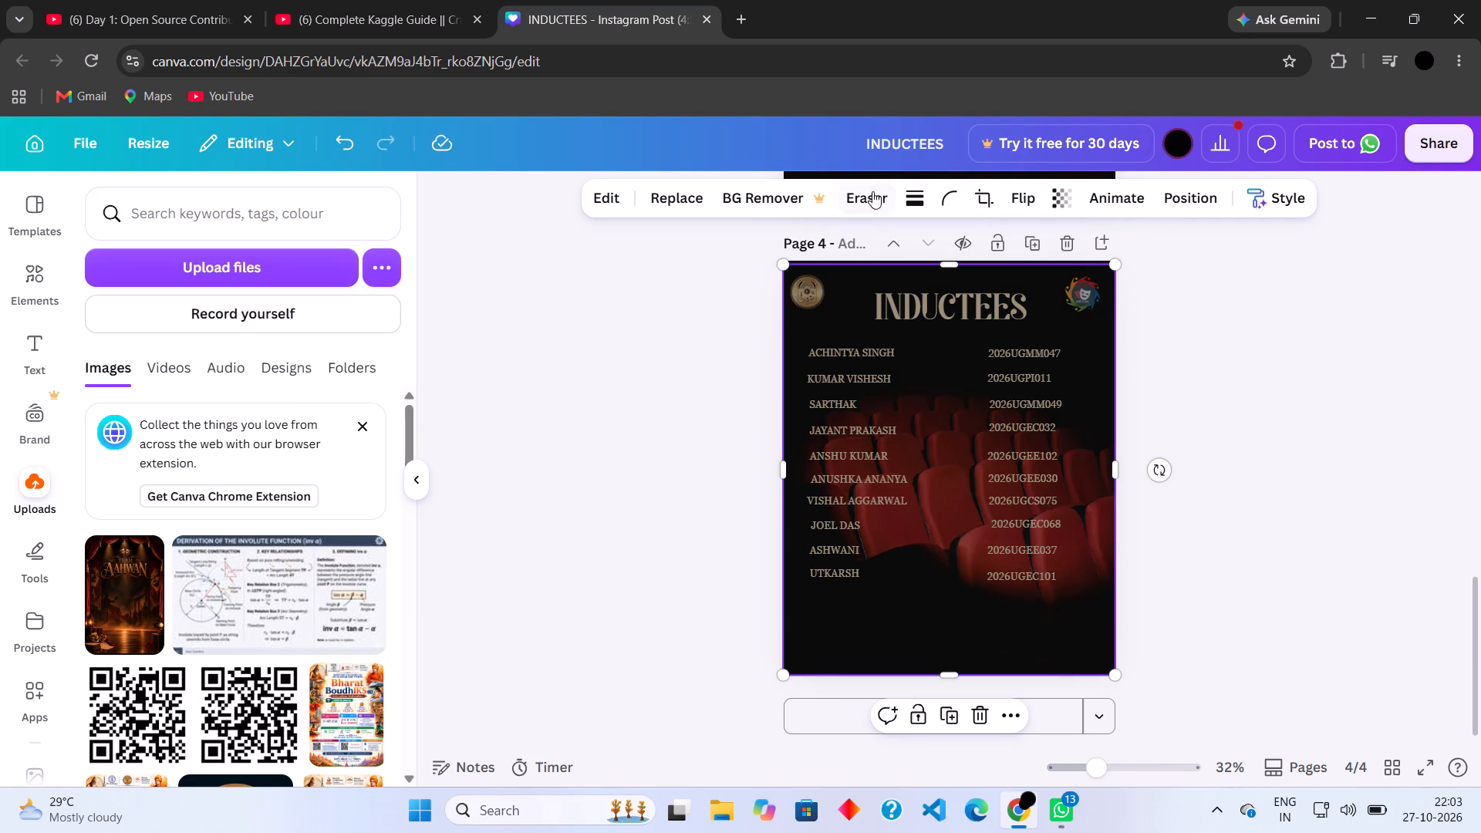
Reorder page 4's layers so the dark overlay sits directly above the red-seats background, behind the text and logos.
click(1021, 721)
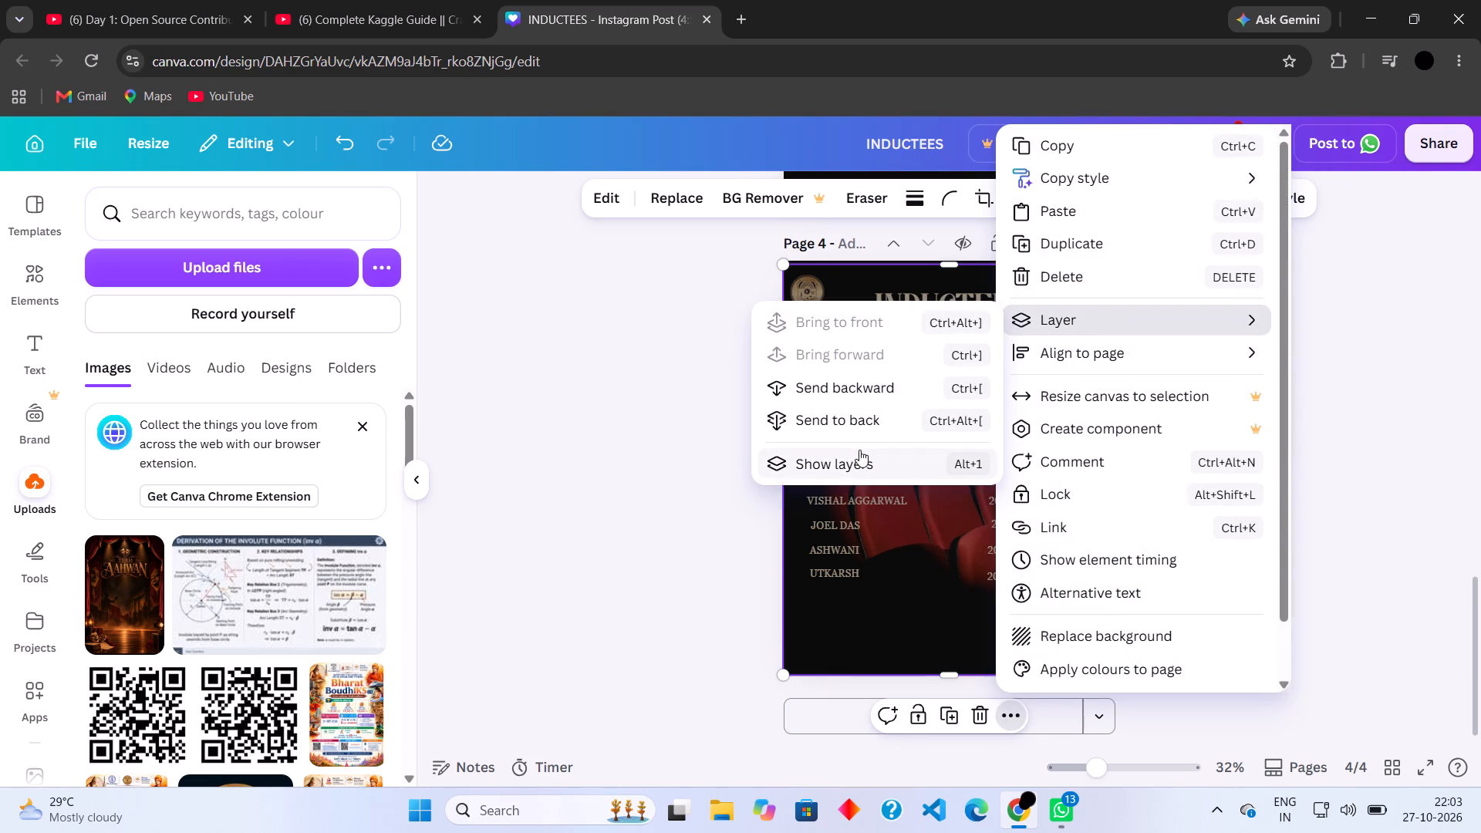
click(859, 450)
drag(309, 376, 326, 739)
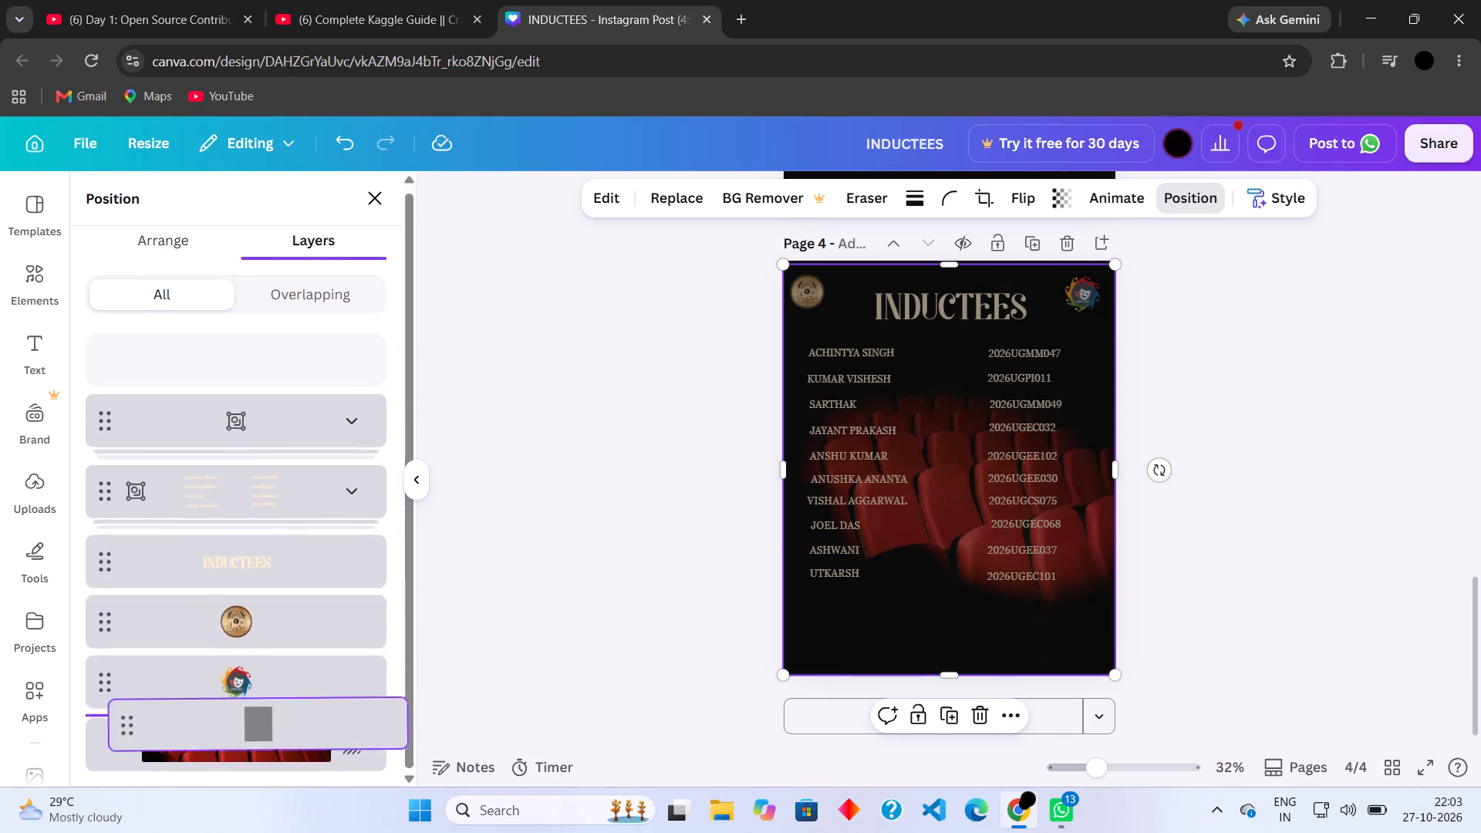
drag(326, 739, 302, 721)
click(643, 491)
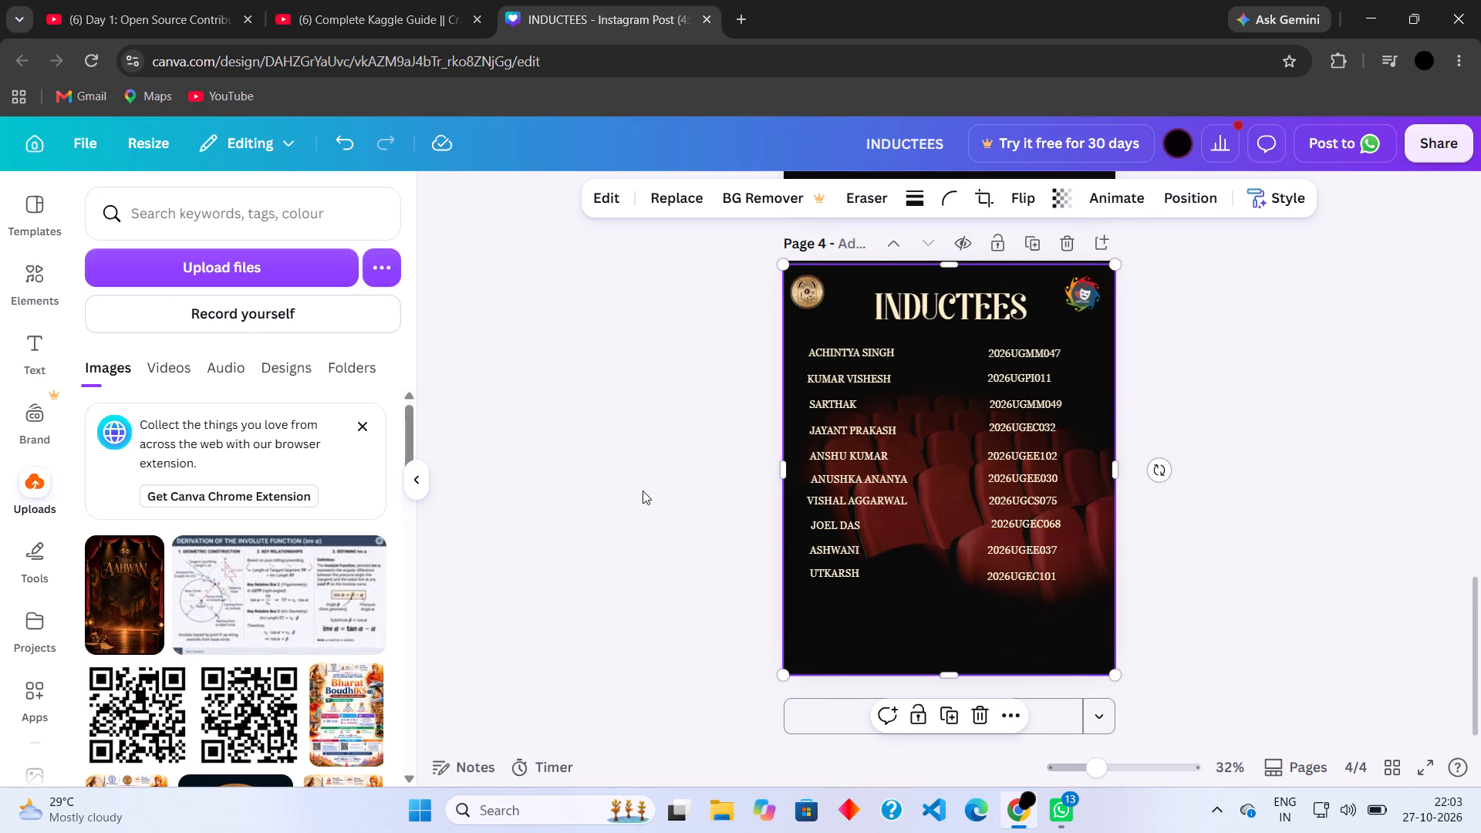
click(1438, 390)
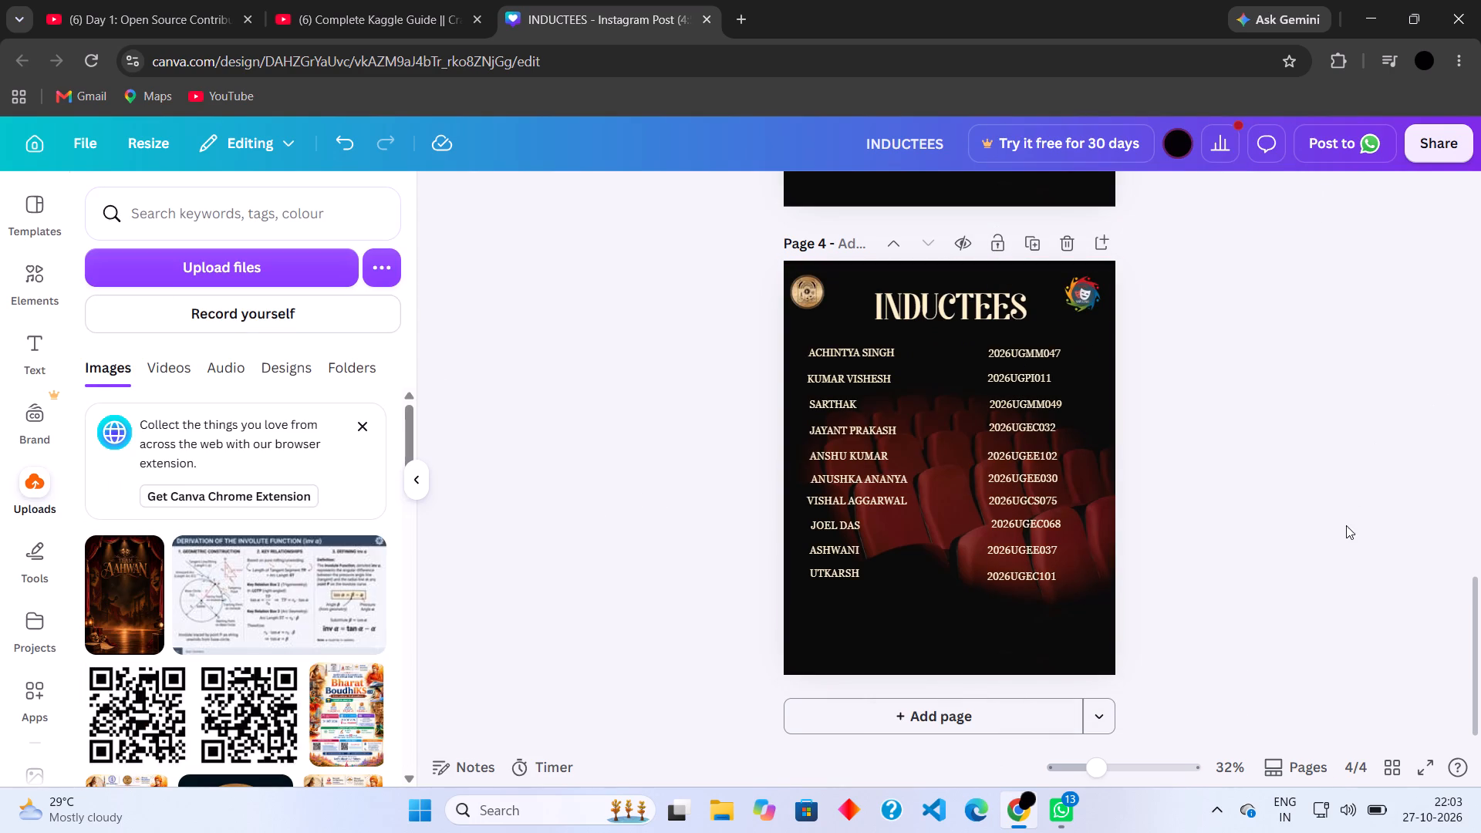